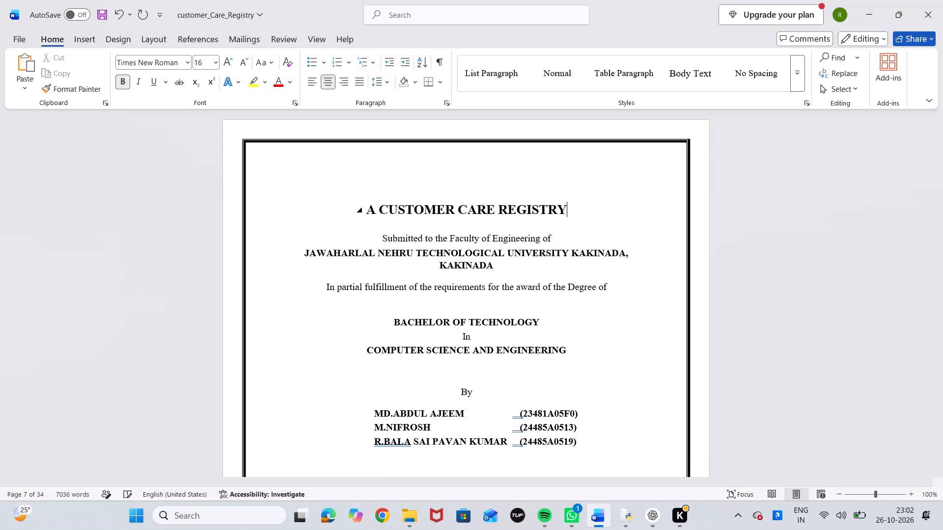
Paste the copied line "An Industrial/Practical Training Report" on a new line below the cover title.
{"action": "key", "text": "Return"}
{"action": "key", "text": "ctrl+v"}
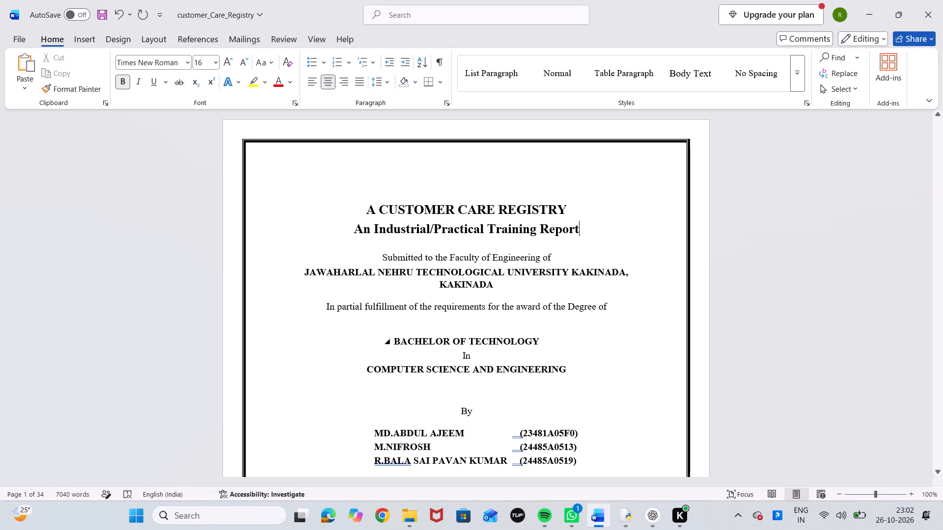
Look through the report's front pages, from the cover through the certificate and acknowledgement to the abstract.
{"action": "scroll", "coordinate": [412, 340], "scroll_direction": "down", "scroll_amount": 6}
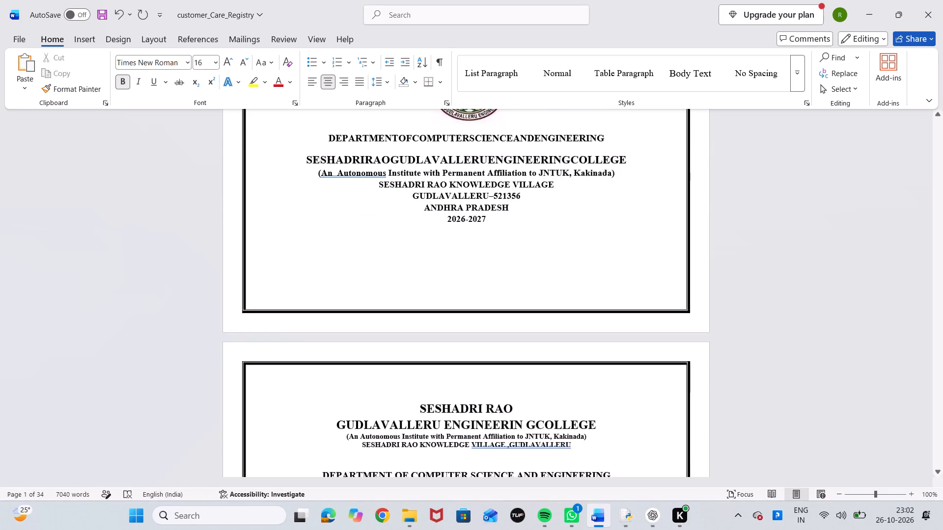
{"action": "scroll", "coordinate": [412, 340], "scroll_direction": "down", "scroll_amount": 9}
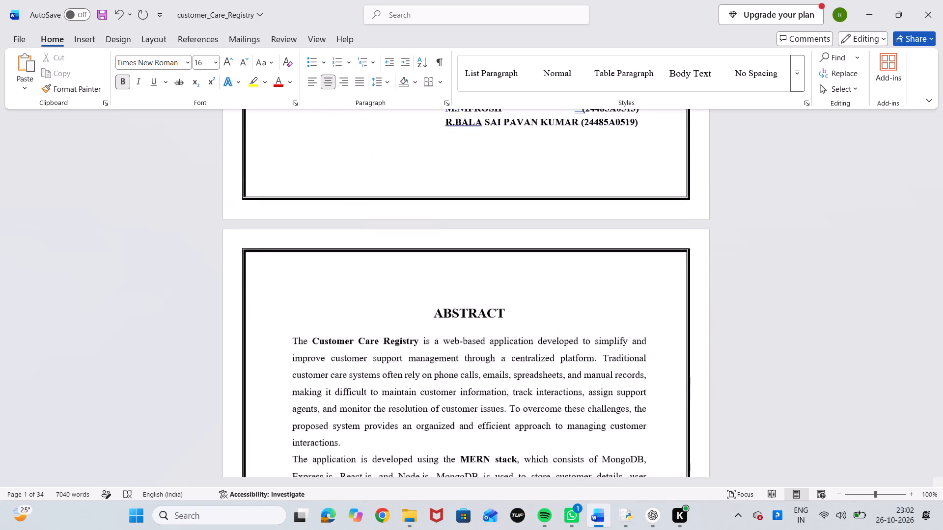
{"action": "scroll", "coordinate": [412, 340], "scroll_direction": "down", "scroll_amount": 2}
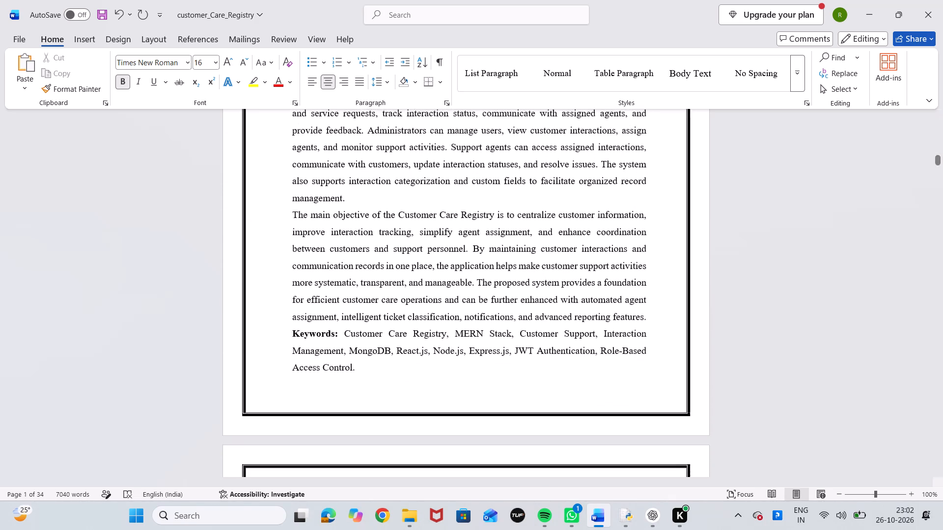
{"action": "scroll", "coordinate": [412, 340], "scroll_direction": "up", "scroll_amount": 10}
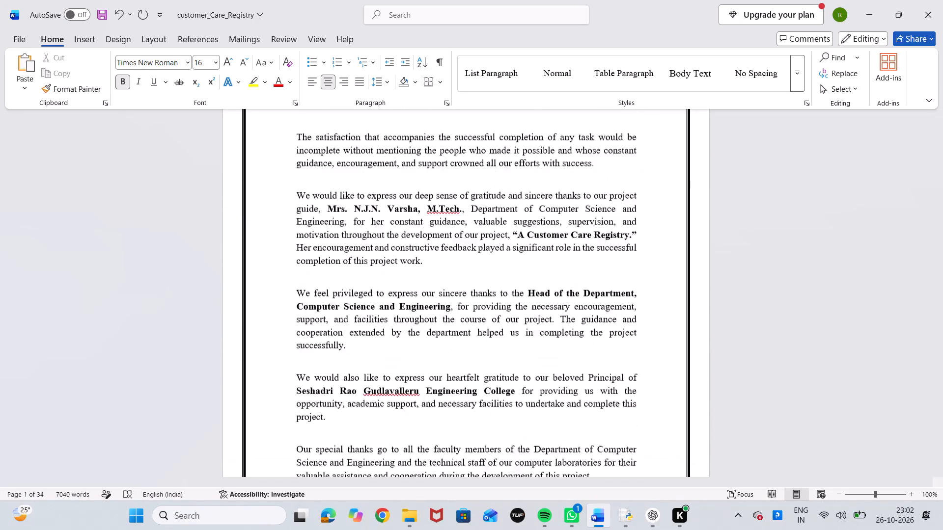
{"action": "scroll", "coordinate": [412, 340], "scroll_direction": "up", "scroll_amount": 2}
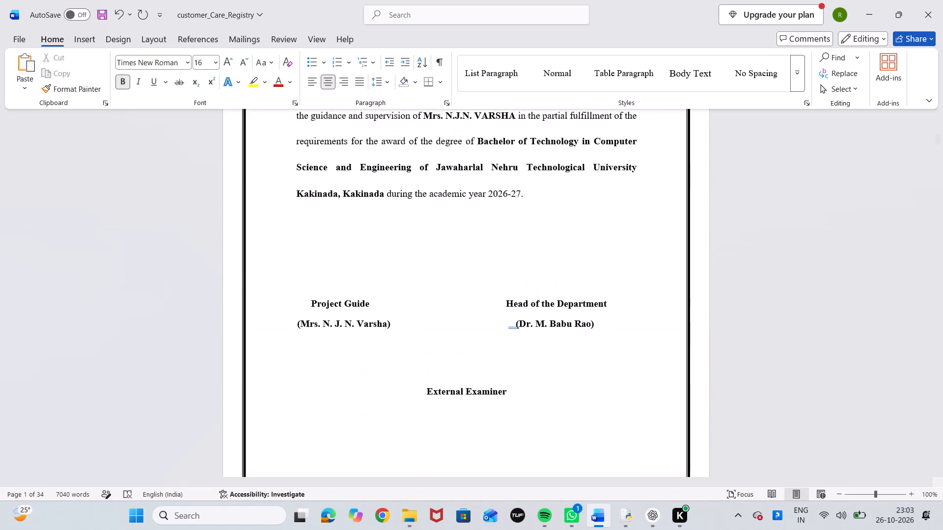
Shift the Head of the Department label and the name beneath it further right on the certificate page by adding spaces.
{"action": "left_click", "coordinate": [503, 303]}
{"action": "key", "text": "space"}
{"action": "key", "text": "space"}
{"action": "key", "text": "space"}
{"action": "key", "text": "space"}
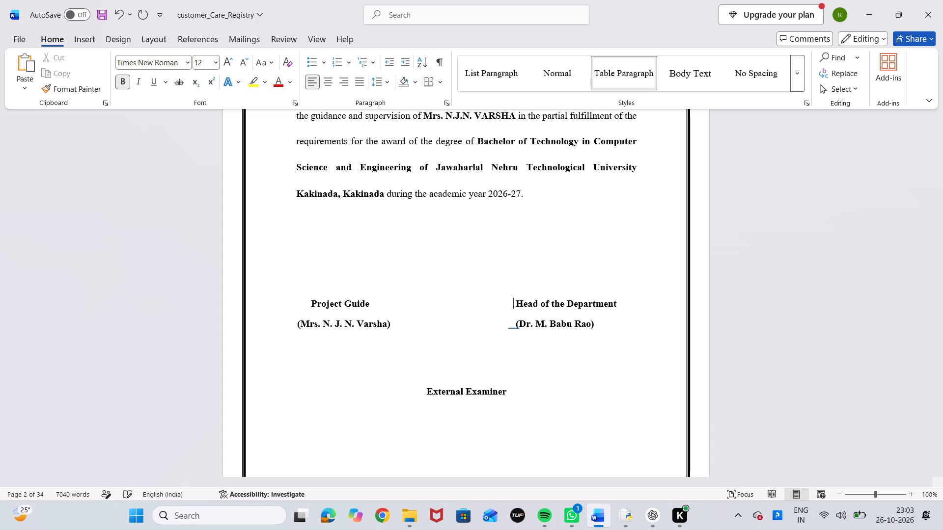
{"action": "left_click", "coordinate": [514, 328]}
{"action": "key", "text": "space"}
{"action": "key", "text": "space"}
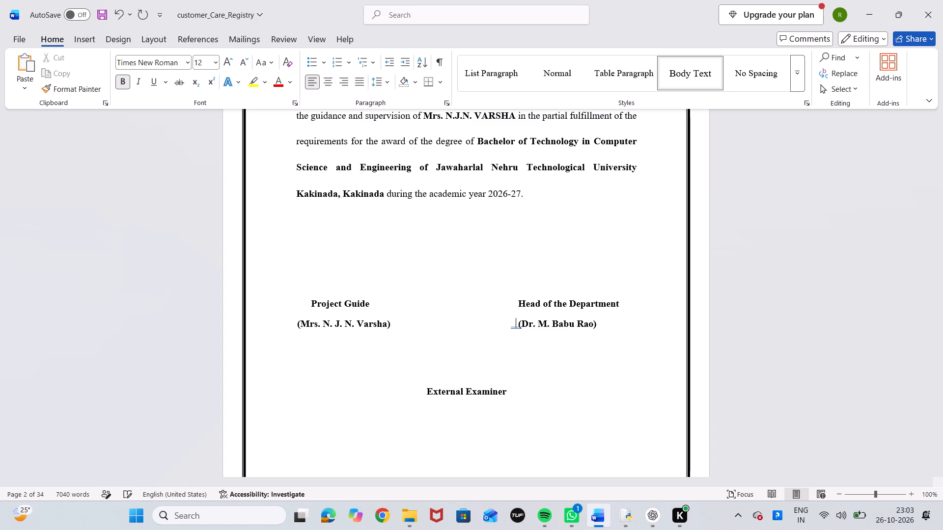
{"action": "key", "text": "space"}
{"action": "key", "text": "space"}
{"action": "key", "text": "space"}
{"action": "key", "text": "space"}
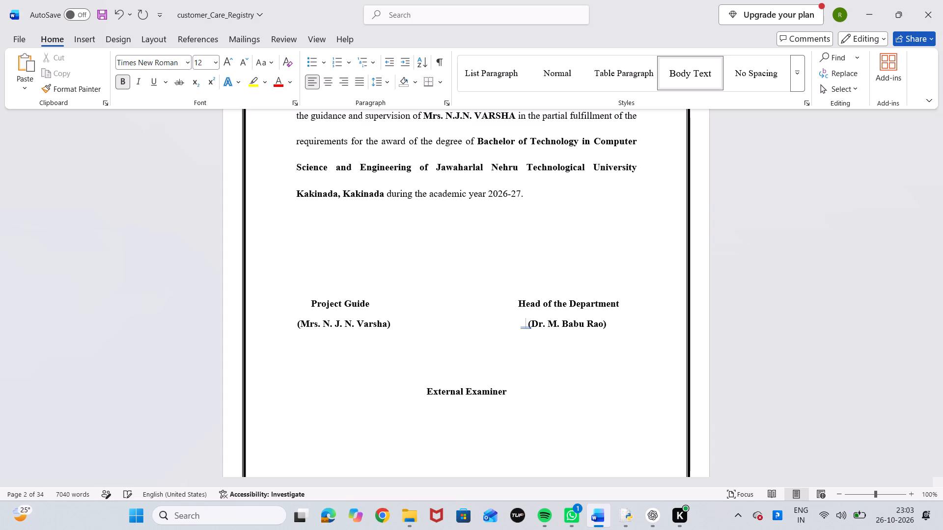
{"action": "key", "text": "space"}
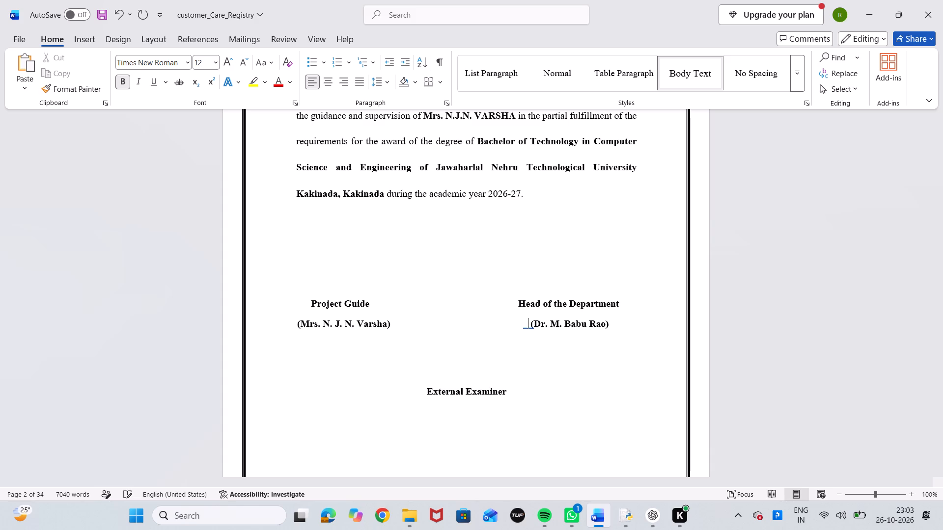
Reduce the cover page line "An Industrial/Practical Training Report" to font size 14.
{"action": "scroll", "coordinate": [454, 238], "scroll_direction": "up", "scroll_amount": 13}
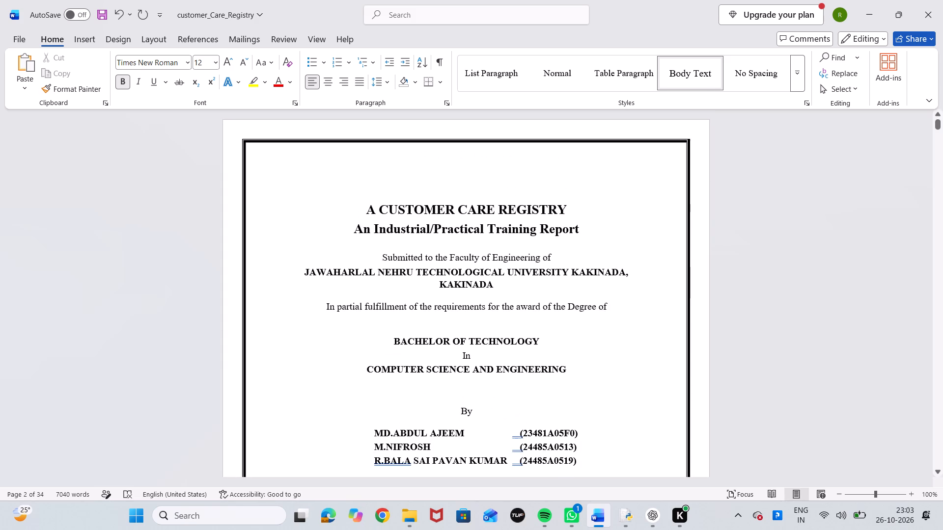
{"action": "left_click_drag", "start_coordinate": [352, 227], "coordinate": [573, 228]}
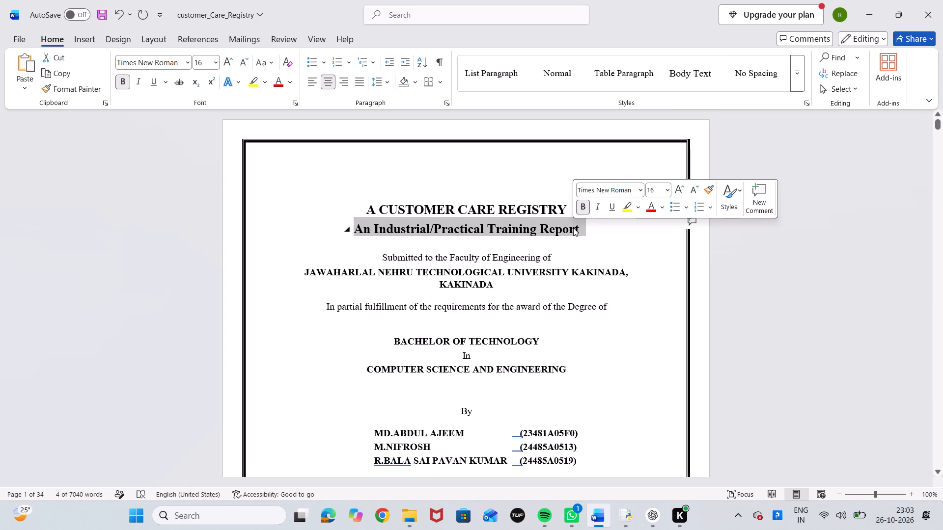
{"action": "left_click", "coordinate": [247, 63]}
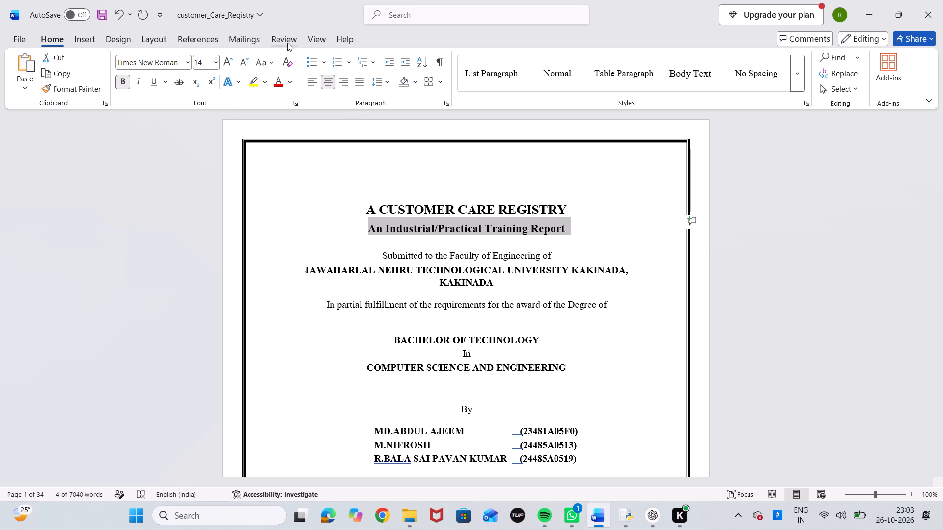
{"action": "left_click", "coordinate": [579, 231]}
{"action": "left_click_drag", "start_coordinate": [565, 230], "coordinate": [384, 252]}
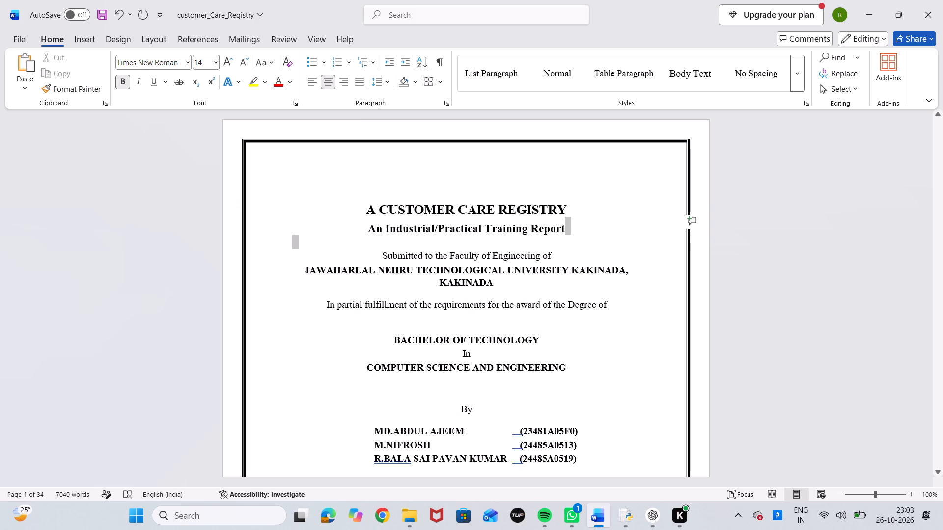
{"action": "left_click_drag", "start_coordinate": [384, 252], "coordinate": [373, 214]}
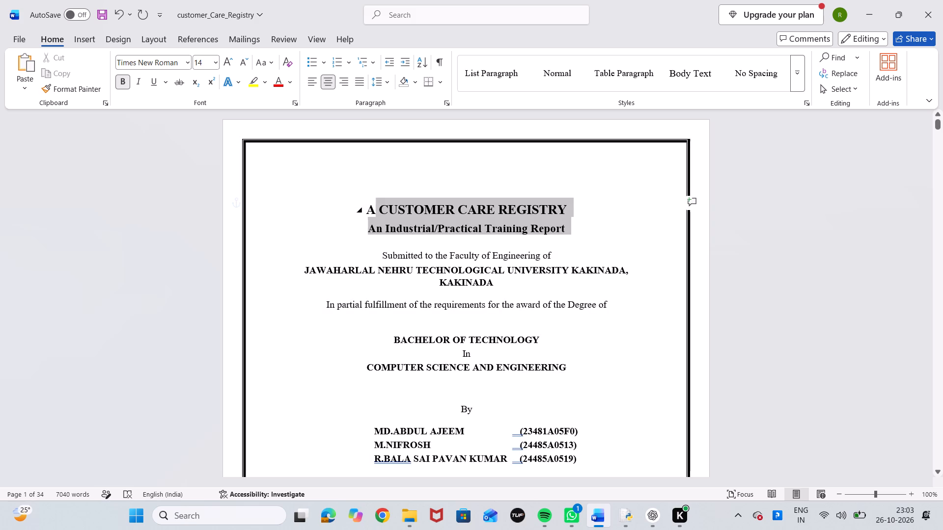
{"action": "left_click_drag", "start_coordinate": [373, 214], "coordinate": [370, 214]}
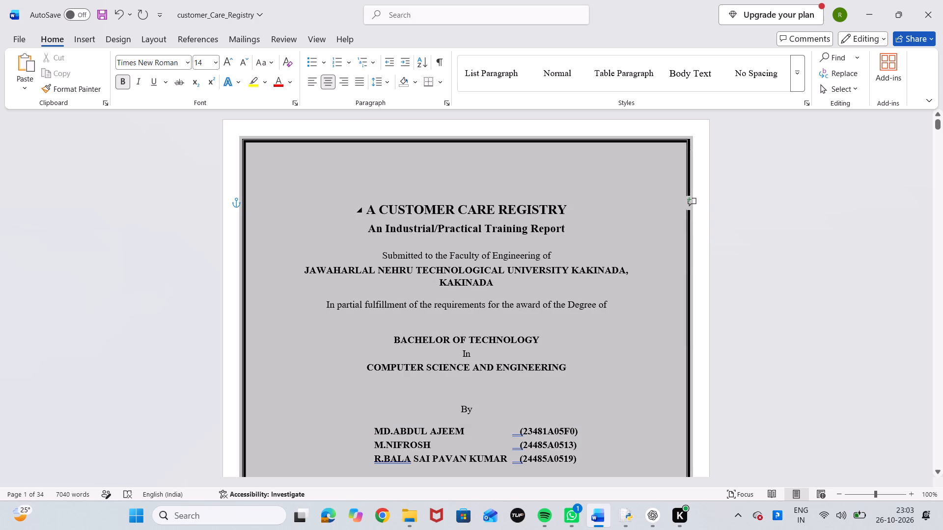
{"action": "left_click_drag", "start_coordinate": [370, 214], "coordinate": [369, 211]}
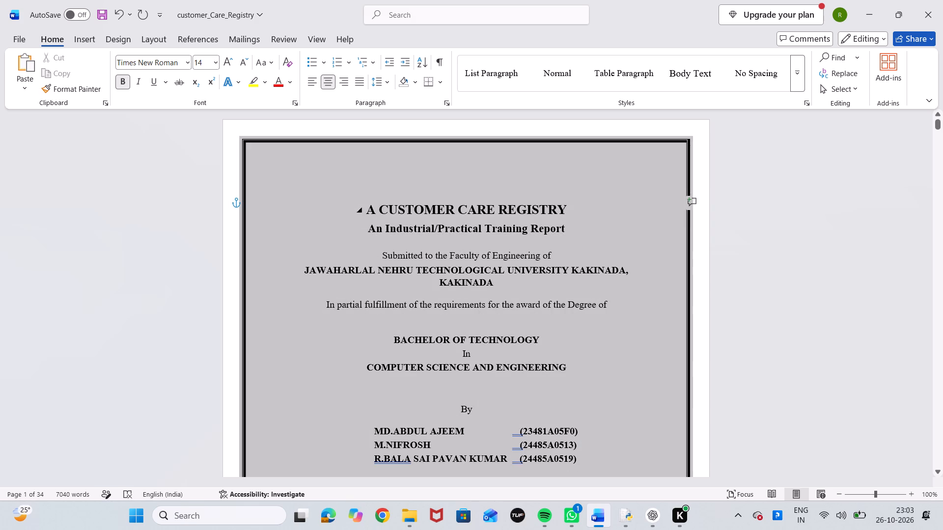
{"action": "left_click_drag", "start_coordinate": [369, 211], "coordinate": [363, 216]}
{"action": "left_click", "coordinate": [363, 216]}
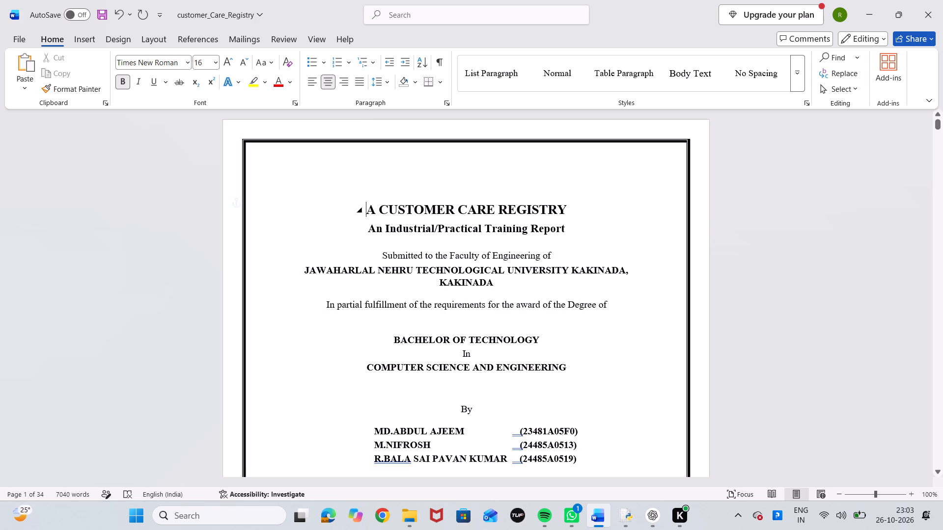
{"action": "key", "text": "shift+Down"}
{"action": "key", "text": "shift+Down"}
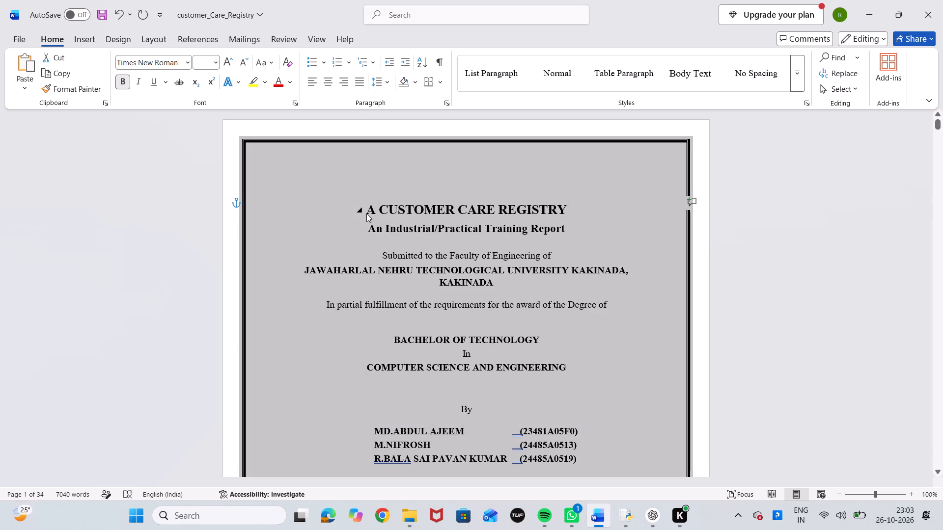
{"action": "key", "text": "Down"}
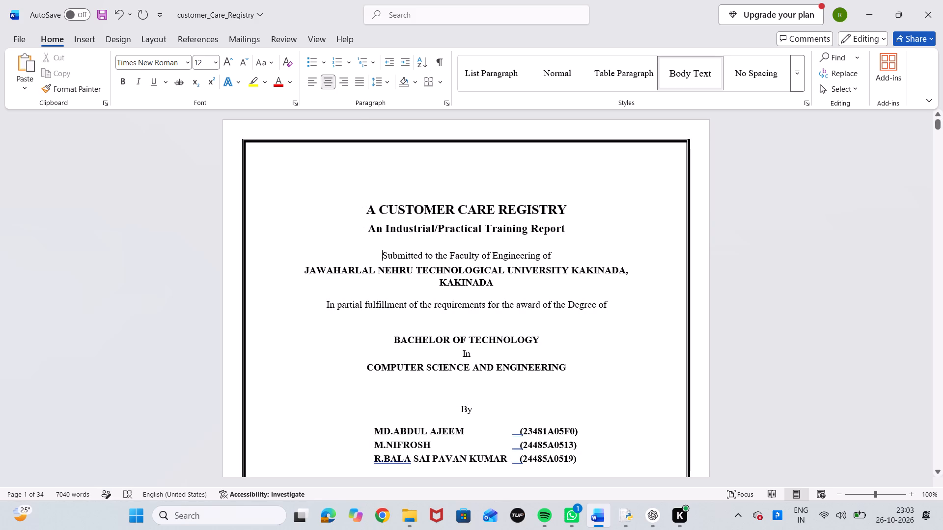
Set the line spacing of the cover title and the training report line below it to 1.5.
{"action": "left_click_drag", "start_coordinate": [565, 231], "coordinate": [418, 209]}
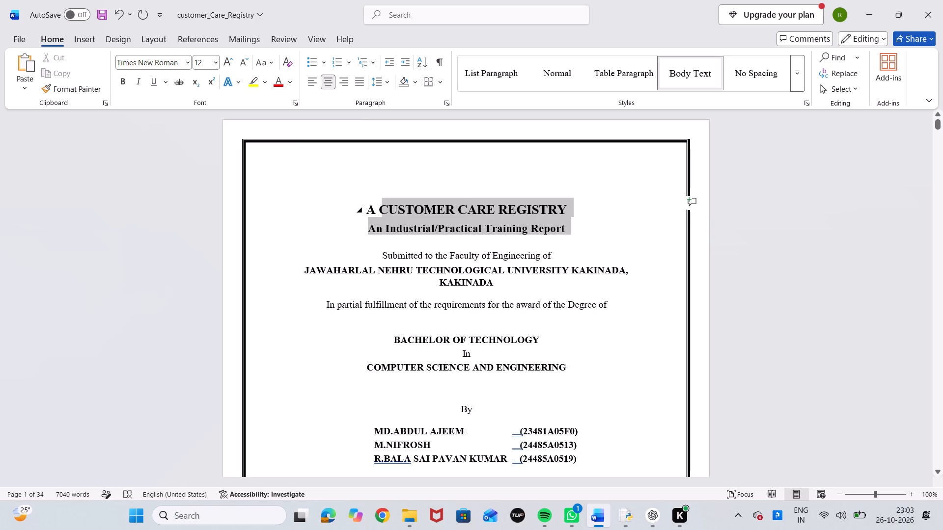
{"action": "left_click_drag", "start_coordinate": [418, 209], "coordinate": [415, 210]}
{"action": "left_click", "coordinate": [386, 80]}
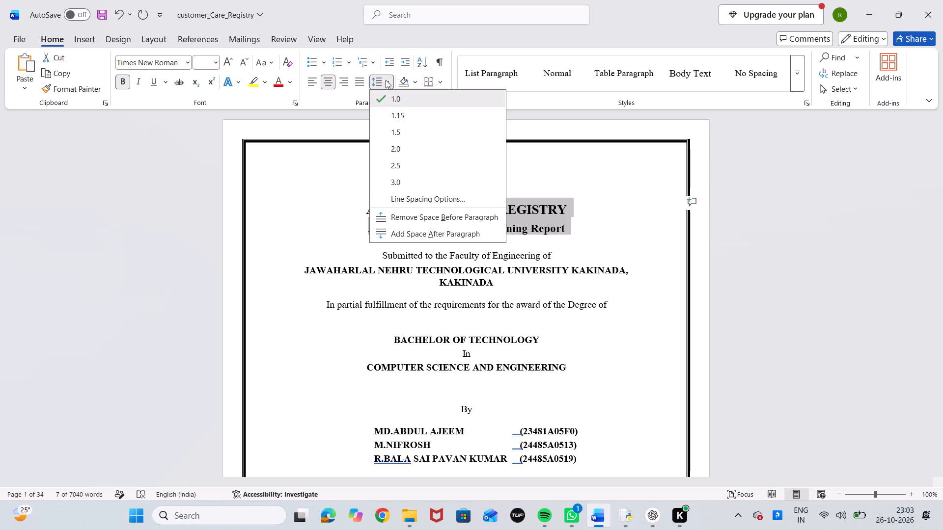
{"action": "left_click", "coordinate": [391, 128]}
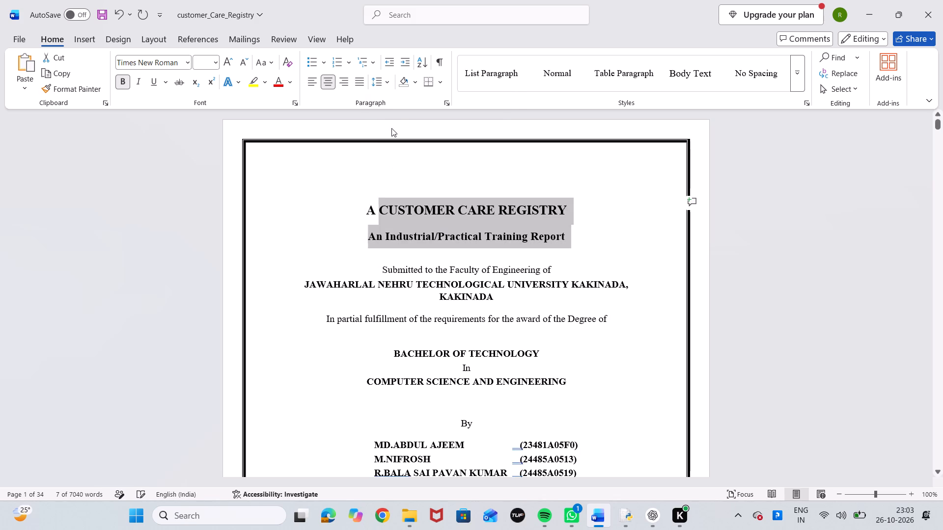
{"action": "left_click", "coordinate": [397, 251]}
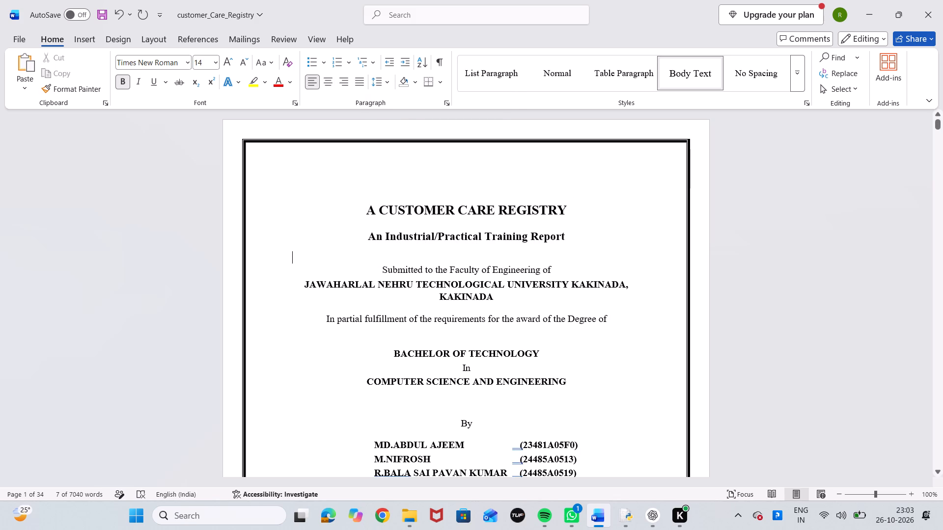
Save the customer_Care_Registry document.
{"action": "scroll", "coordinate": [397, 251], "scroll_direction": "down", "scroll_amount": 5}
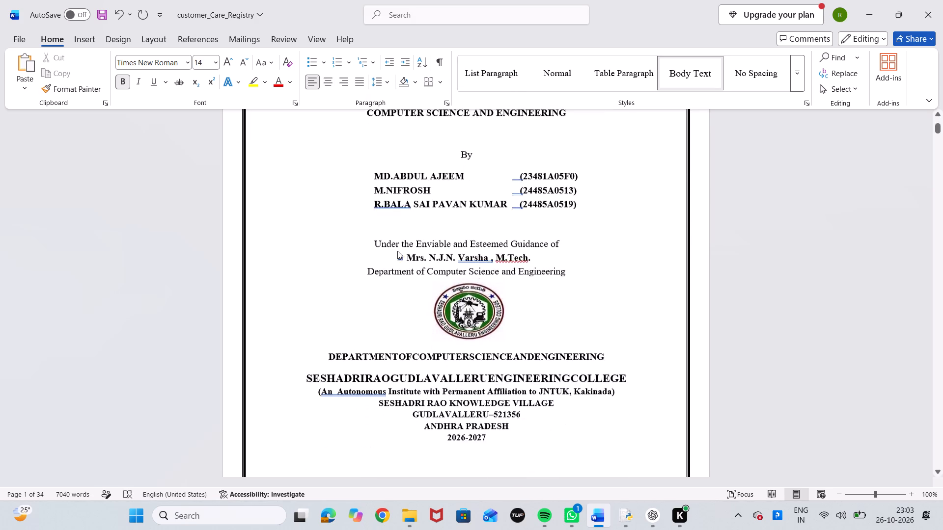
{"action": "scroll", "coordinate": [397, 251], "scroll_direction": "down", "scroll_amount": 1}
{"action": "key", "text": "ctrl+s"}
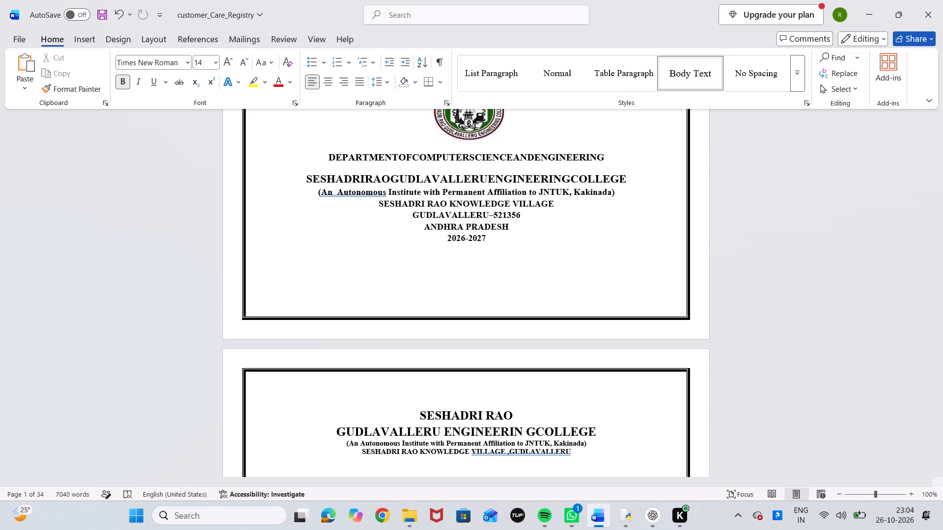
Set the guide's name and qualification line on the cover page to font size 12.
{"action": "scroll", "coordinate": [397, 251], "scroll_direction": "up", "scroll_amount": 3}
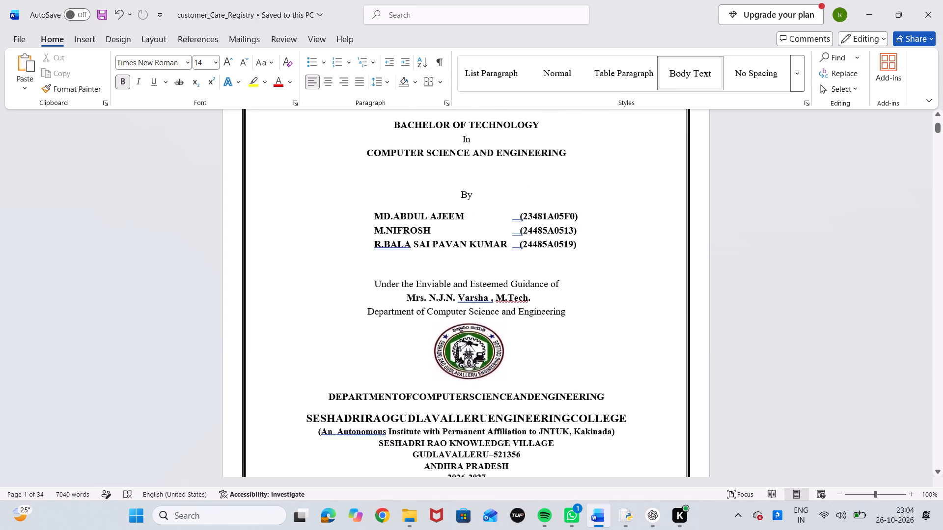
{"action": "scroll", "coordinate": [397, 251], "scroll_direction": "up", "scroll_amount": 2}
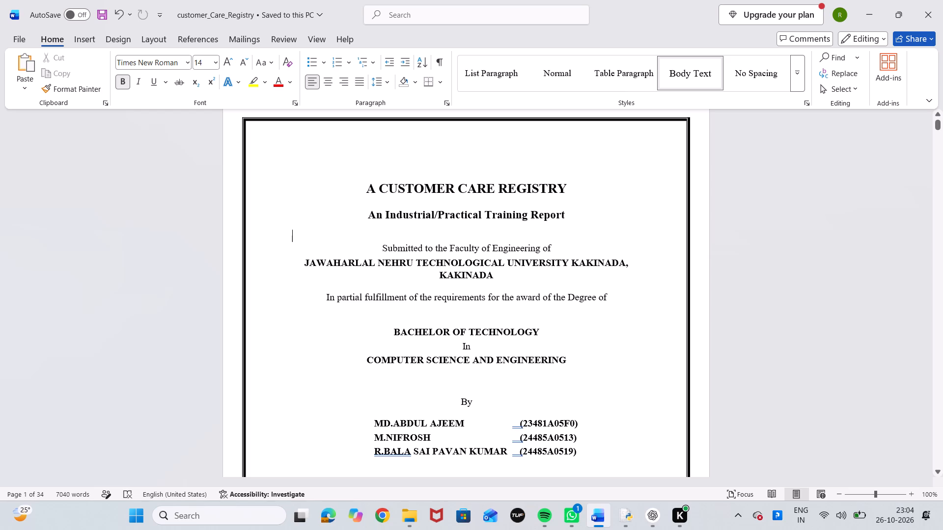
{"action": "scroll", "coordinate": [397, 251], "scroll_direction": "down", "scroll_amount": 2}
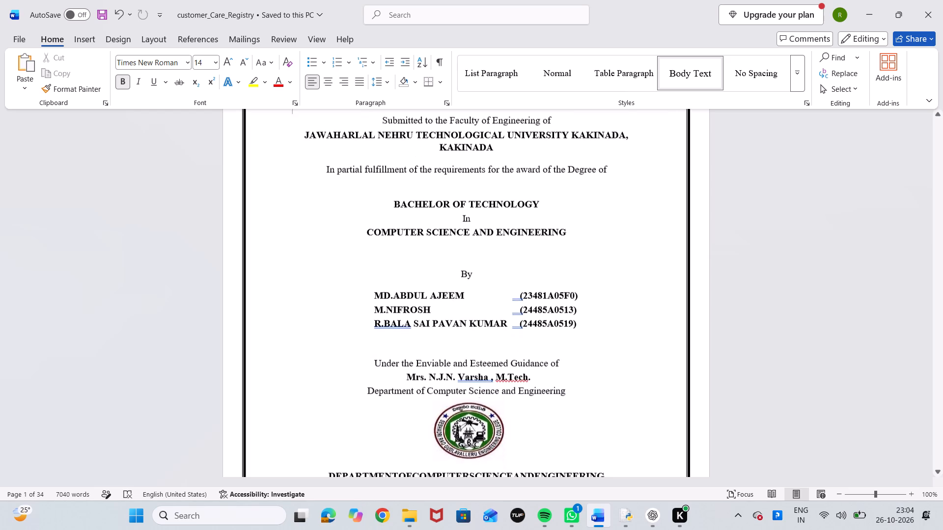
{"action": "scroll", "coordinate": [397, 251], "scroll_direction": "down", "scroll_amount": 1}
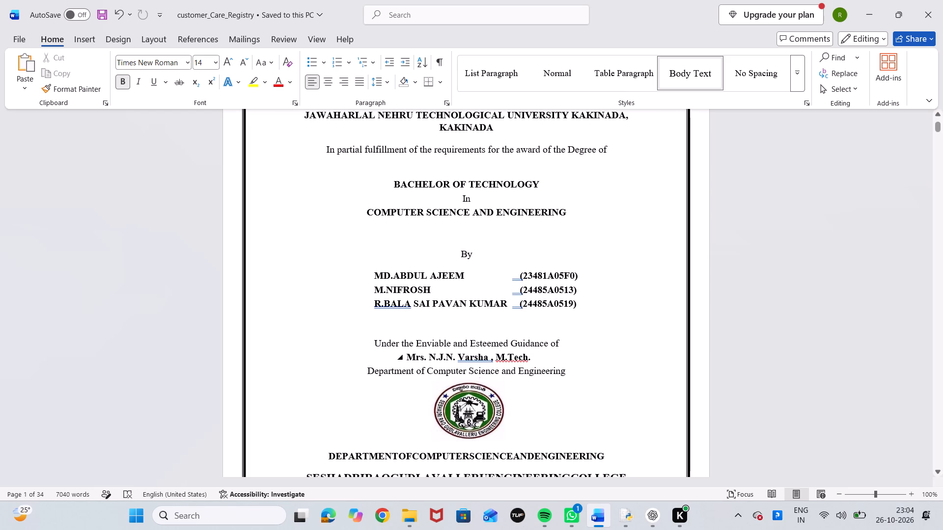
{"action": "left_click_drag", "start_coordinate": [531, 355], "coordinate": [481, 354]}
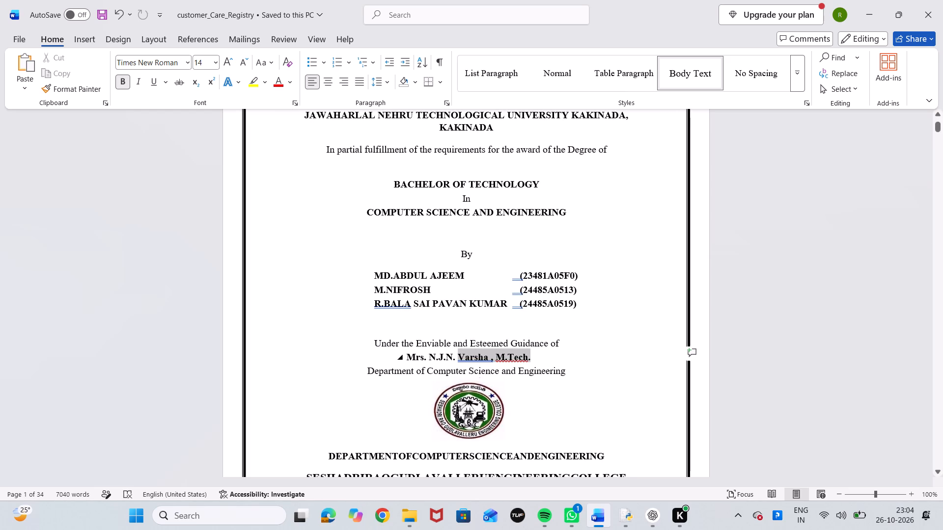
{"action": "left_click_drag", "start_coordinate": [481, 354], "coordinate": [417, 358]}
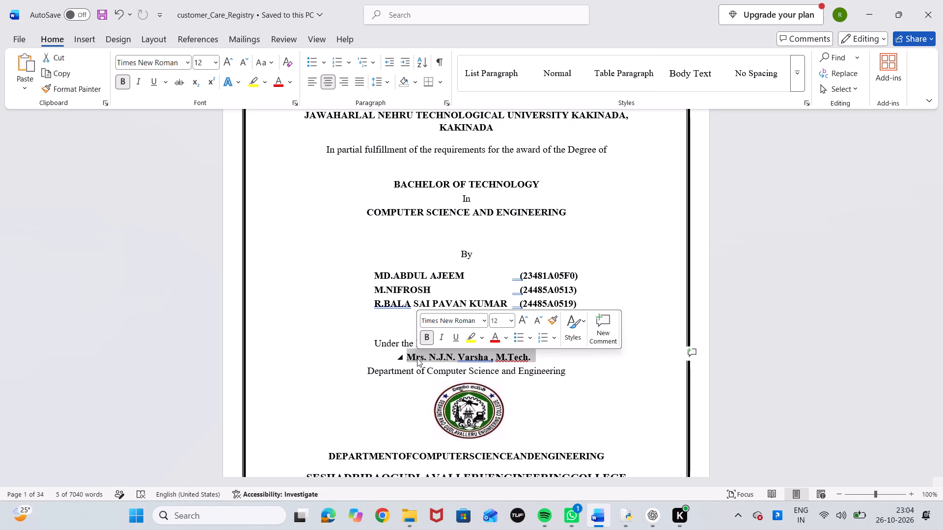
{"action": "left_click", "coordinate": [412, 397]}
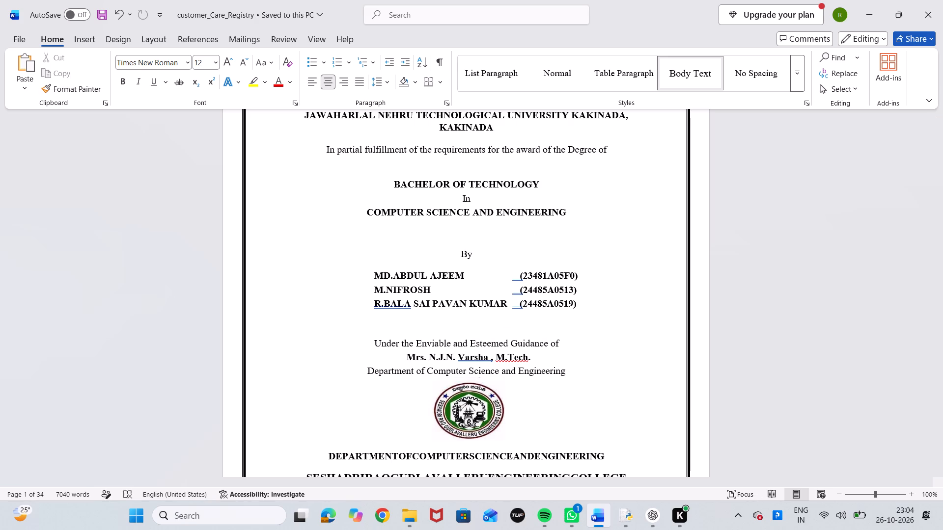
{"action": "left_click_drag", "start_coordinate": [530, 358], "coordinate": [415, 351]}
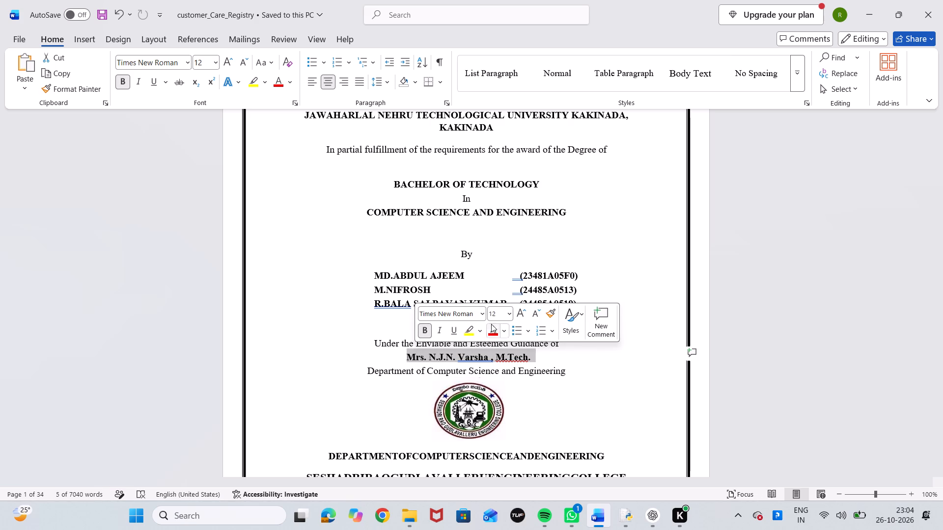
{"action": "left_click", "coordinate": [491, 314]}
{"action": "type", "text": "12"}
{"action": "left_click", "coordinate": [535, 364]}
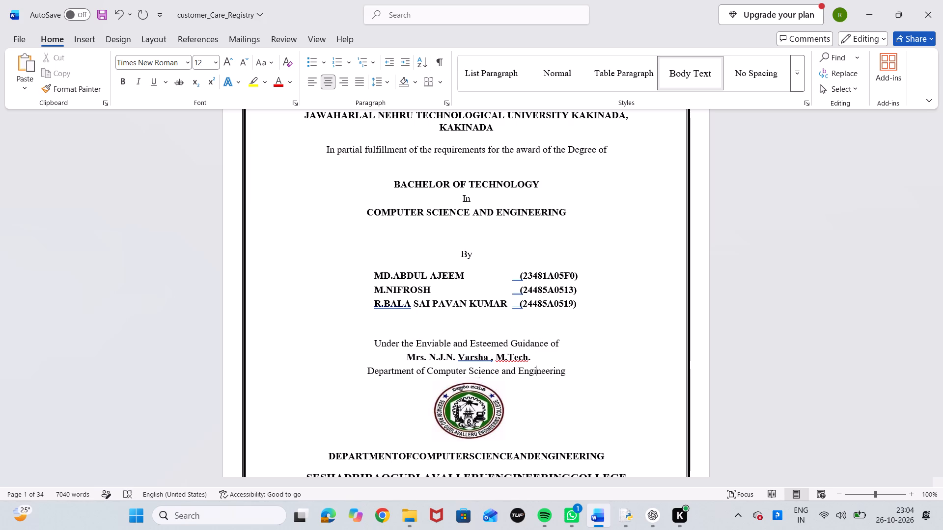
Reduce only the "M.Tech" qualification after the guide's name on the cover page to font size 11.
{"action": "key", "text": "Up"}
{"action": "key", "text": "Left"}
{"action": "key", "text": "shift+Left"}
{"action": "key", "text": "shift+Left"}
{"action": "key", "text": "shift+Left"}
{"action": "key", "text": "shift+Left"}
{"action": "key", "text": "shift+Left"}
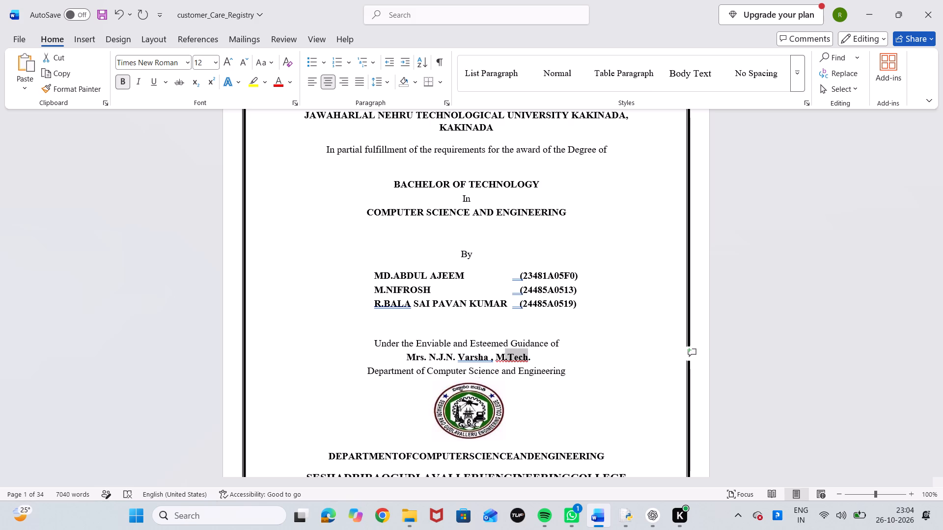
{"action": "key", "text": "shift+Left"}
{"action": "key", "text": "shift+Left"}
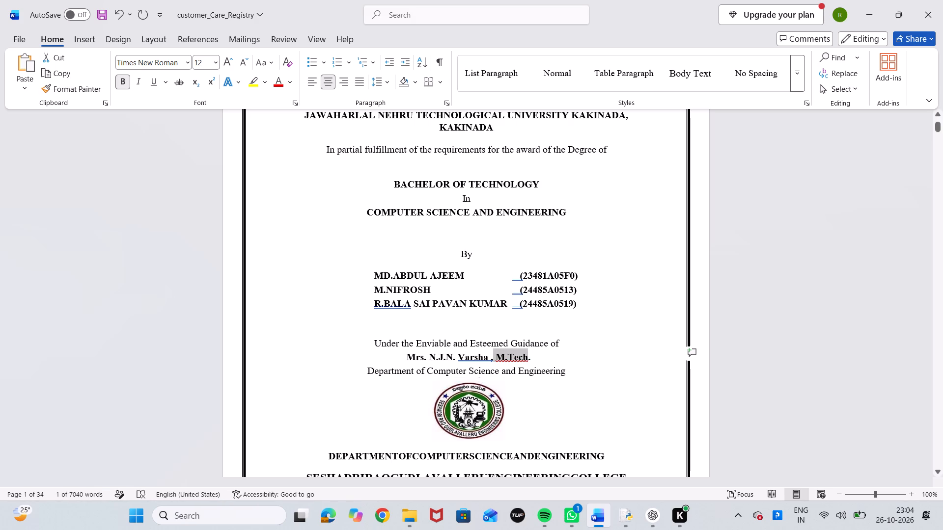
{"action": "left_click", "coordinate": [242, 62]}
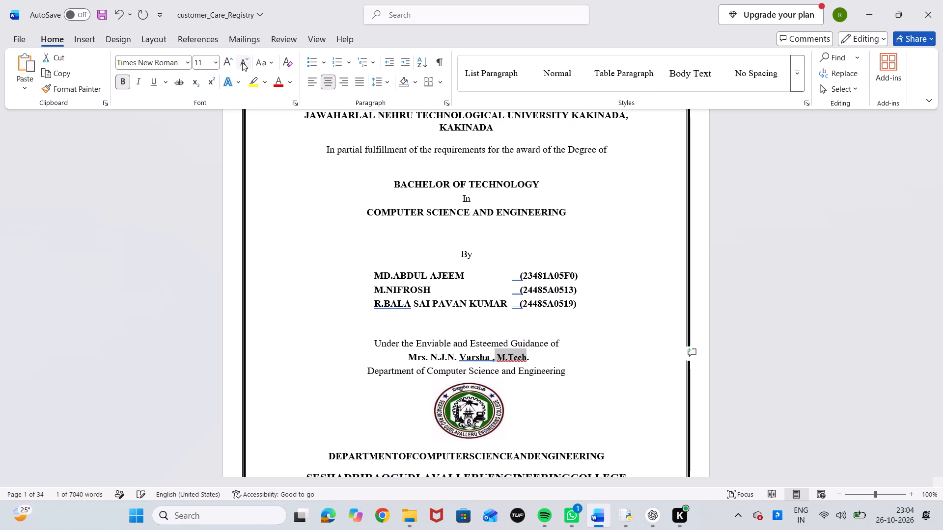
{"action": "left_click", "coordinate": [595, 360]}
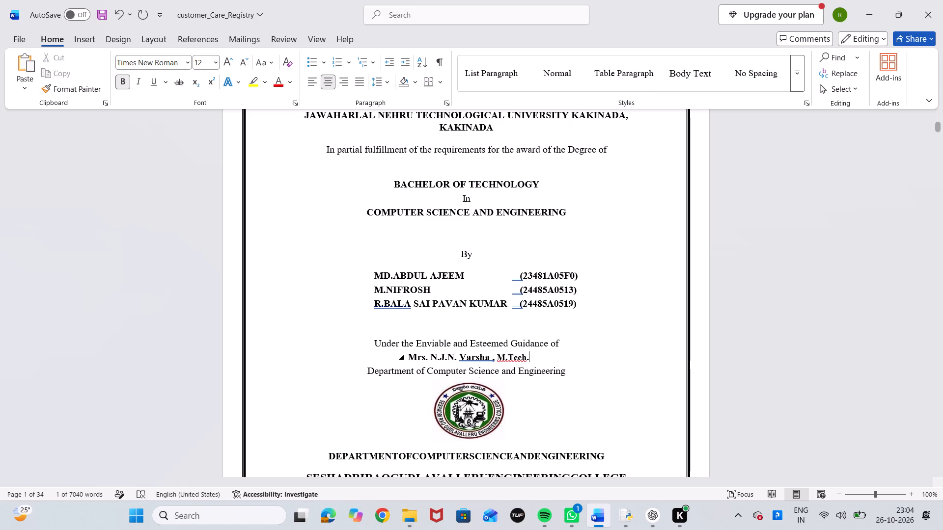
Save the customer_Care_Registry document.
{"action": "key", "text": "ctrl+s"}
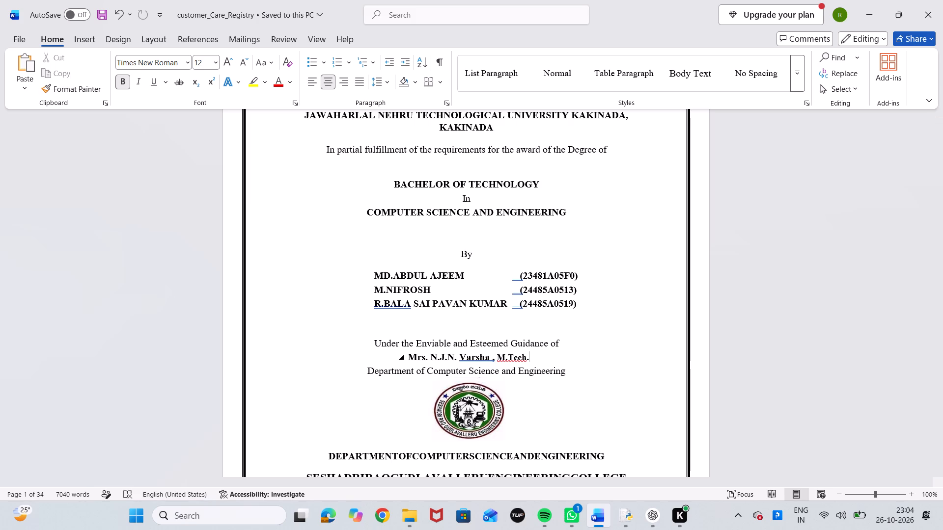
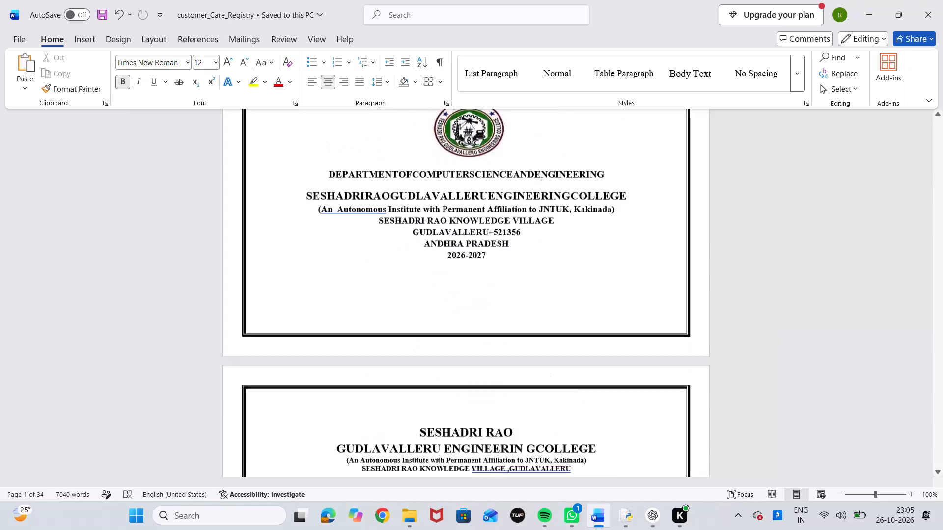
Justify the introductory paragraphs and the bulleted list under heading 1.2 Objectives of the Project.
{"action": "scroll", "coordinate": [783, 332], "scroll_direction": "down", "scroll_amount": 4}
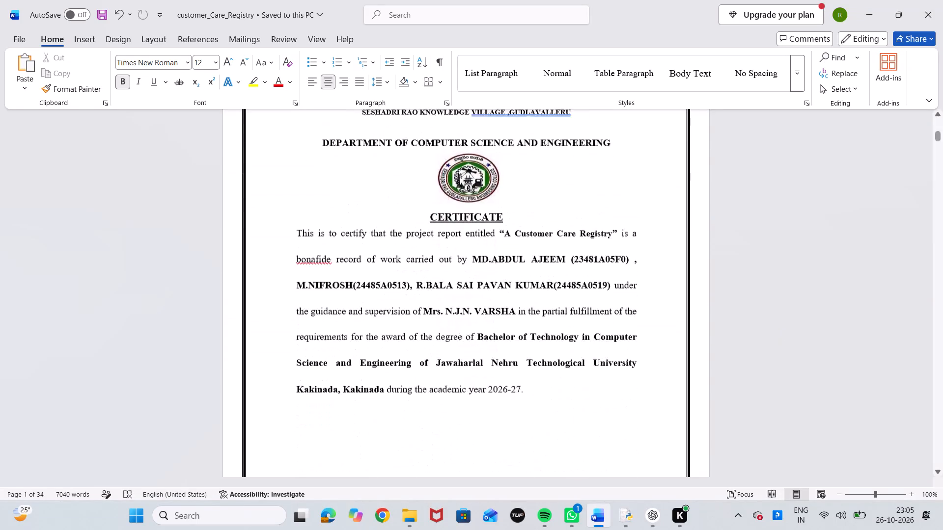
{"action": "scroll", "coordinate": [783, 332], "scroll_direction": "down", "scroll_amount": 13}
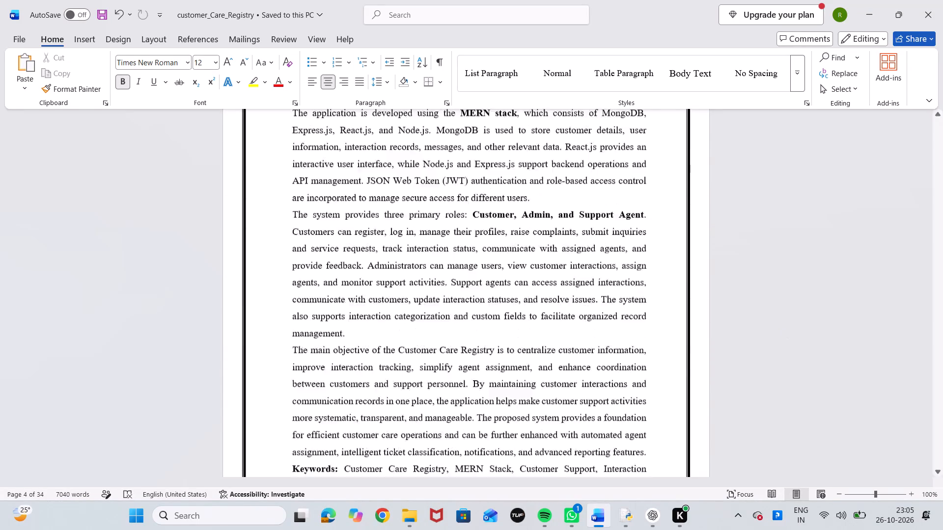
{"action": "scroll", "coordinate": [783, 332], "scroll_direction": "down", "scroll_amount": 8}
{"action": "scroll", "coordinate": [783, 332], "scroll_direction": "up", "scroll_amount": 5}
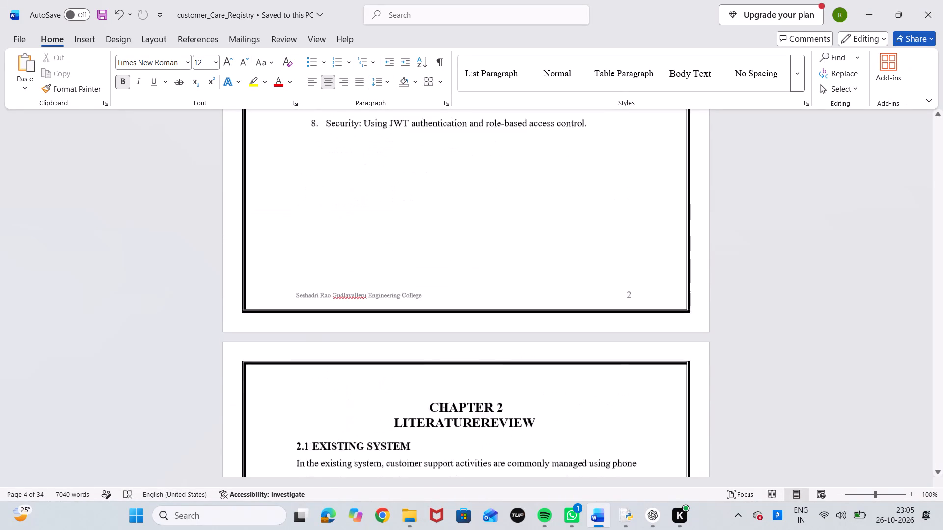
{"action": "scroll", "coordinate": [783, 332], "scroll_direction": "up", "scroll_amount": 6}
{"action": "scroll", "coordinate": [783, 332], "scroll_direction": "left", "scroll_amount": 1}
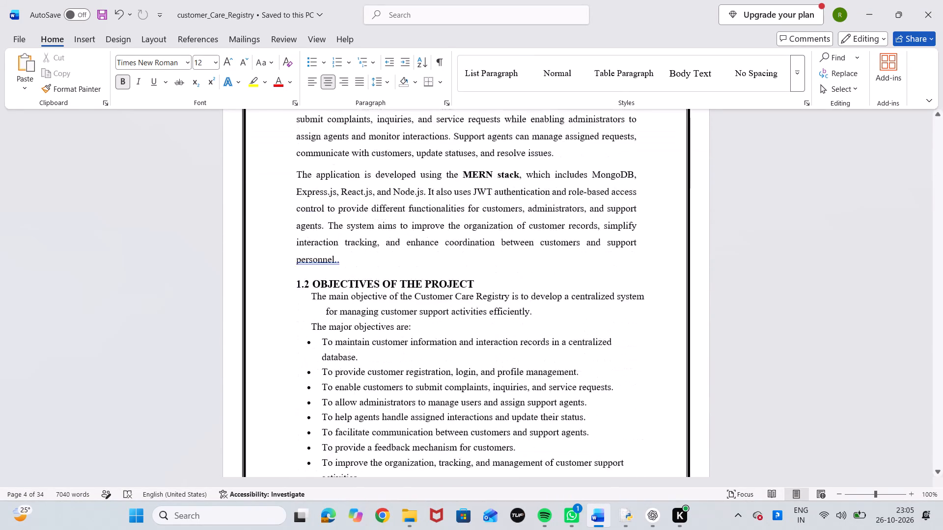
{"action": "scroll", "coordinate": [783, 332], "scroll_direction": "left", "scroll_amount": 1}
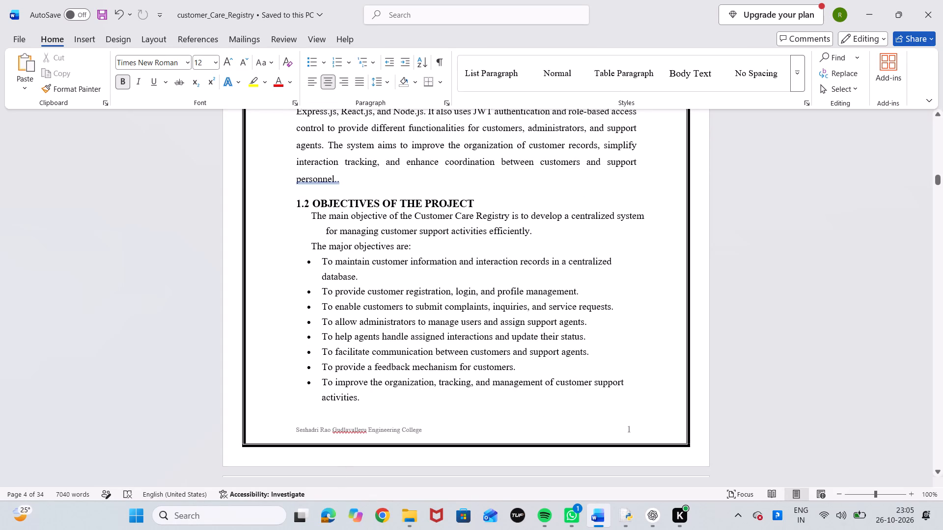
{"action": "left_click_drag", "start_coordinate": [311, 213], "coordinate": [389, 347]}
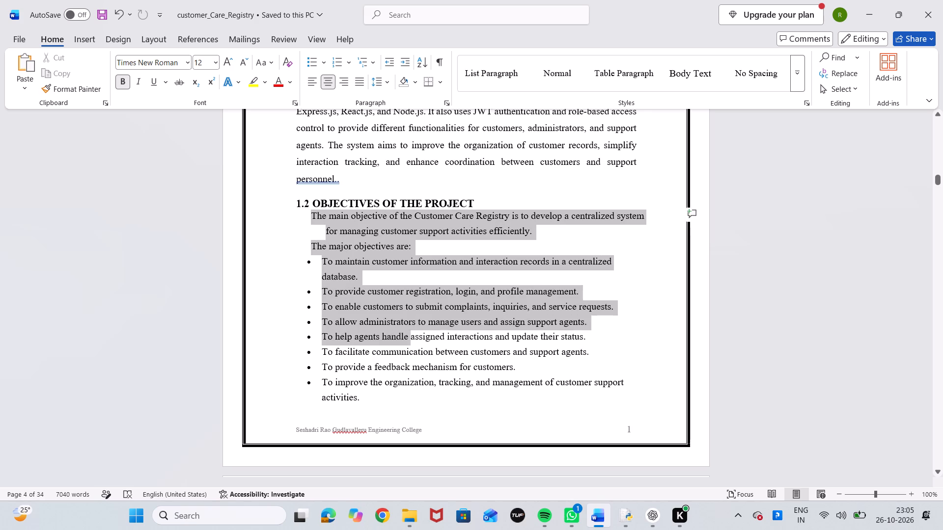
{"action": "left_click_drag", "start_coordinate": [389, 347], "coordinate": [394, 392]}
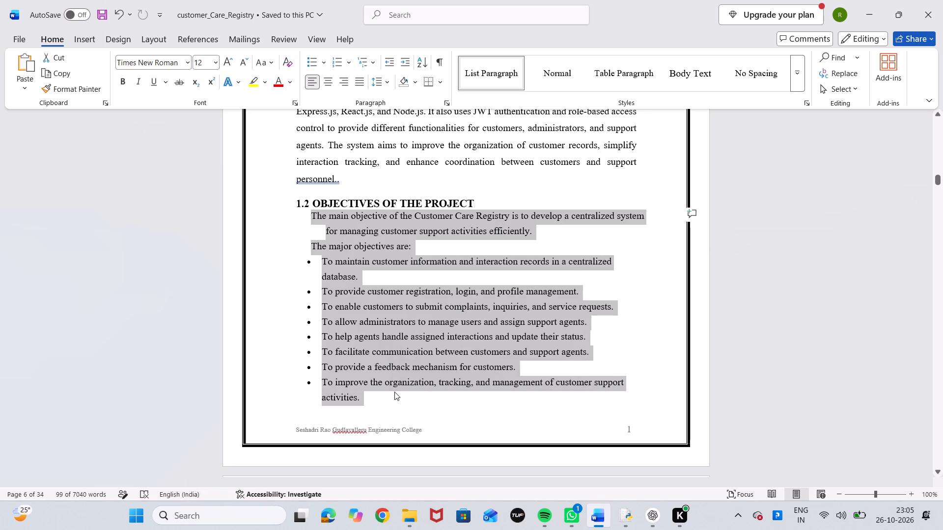
{"action": "key", "text": "ctrl+j"}
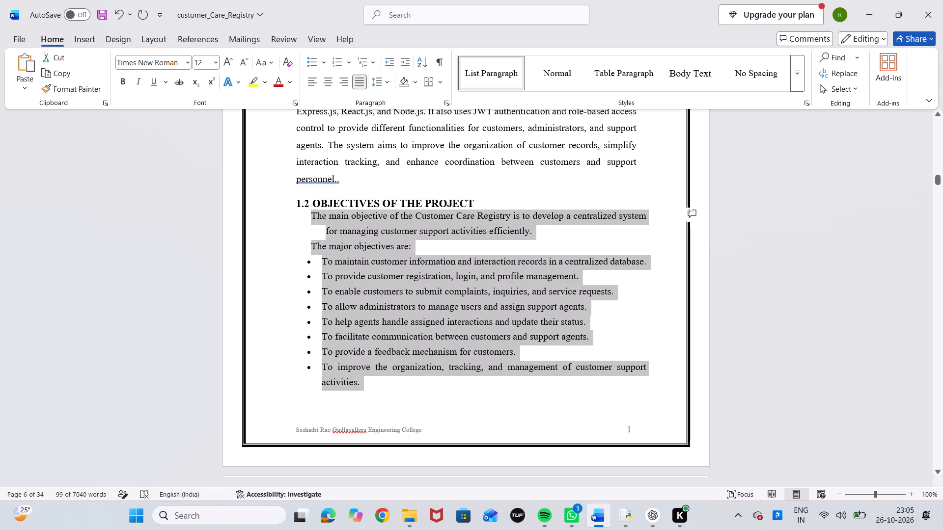
{"action": "left_click", "coordinate": [369, 399]}
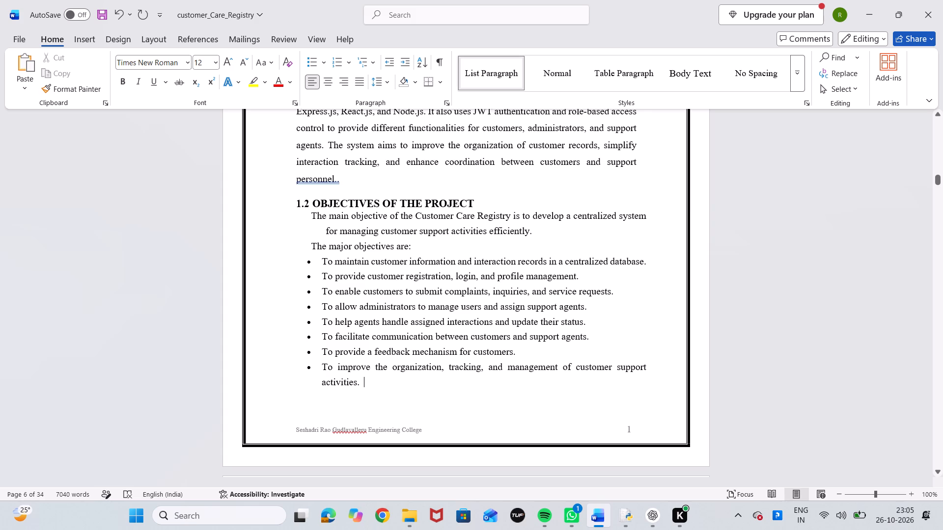
Set the "The main objective of the Customer Care Registry" paragraph under heading 1.2 back to left alignment.
{"action": "left_click_drag", "start_coordinate": [536, 233], "coordinate": [310, 219]}
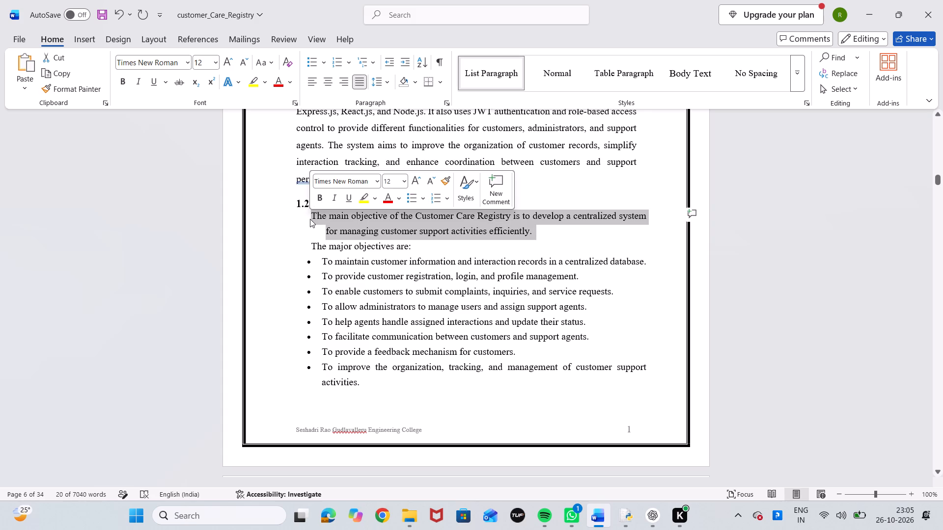
{"action": "key", "text": "ctrl+j"}
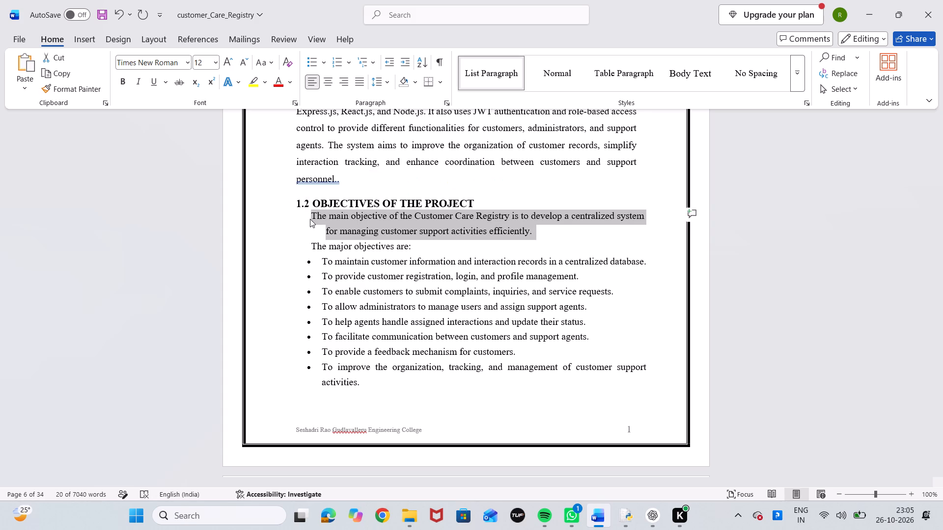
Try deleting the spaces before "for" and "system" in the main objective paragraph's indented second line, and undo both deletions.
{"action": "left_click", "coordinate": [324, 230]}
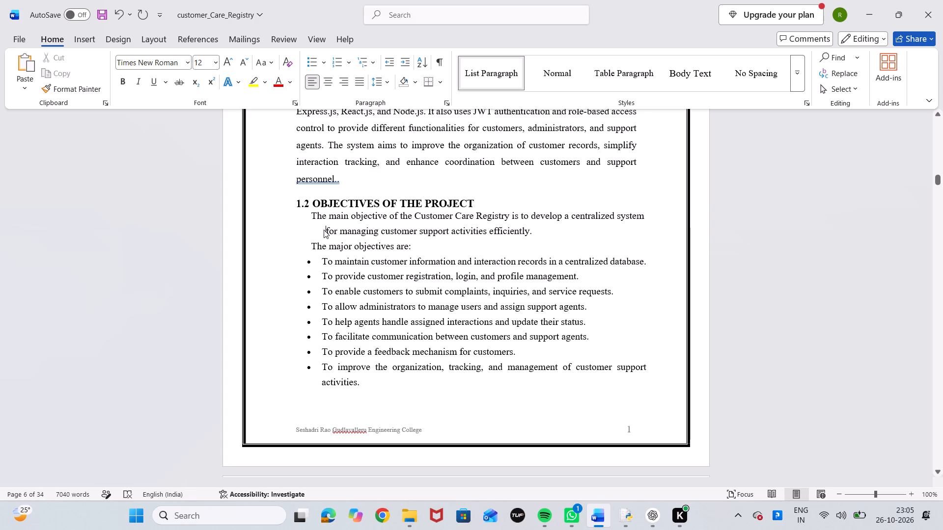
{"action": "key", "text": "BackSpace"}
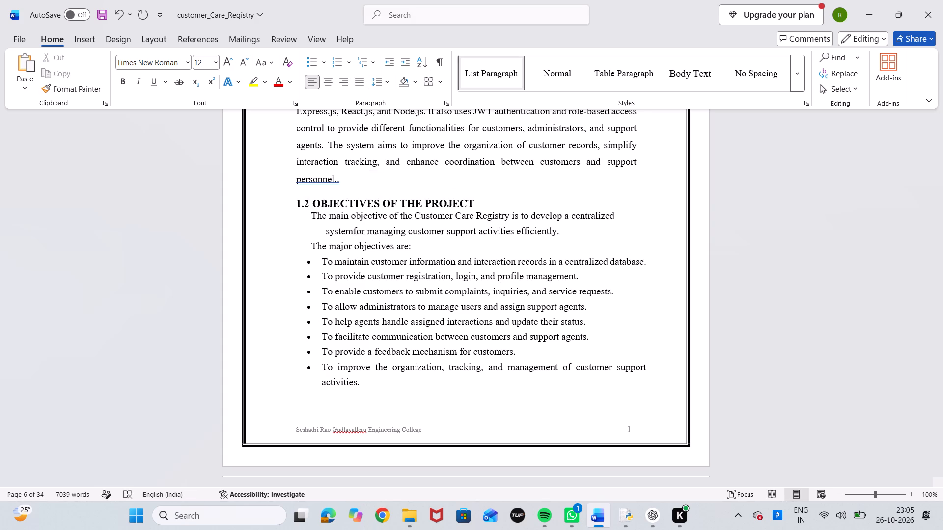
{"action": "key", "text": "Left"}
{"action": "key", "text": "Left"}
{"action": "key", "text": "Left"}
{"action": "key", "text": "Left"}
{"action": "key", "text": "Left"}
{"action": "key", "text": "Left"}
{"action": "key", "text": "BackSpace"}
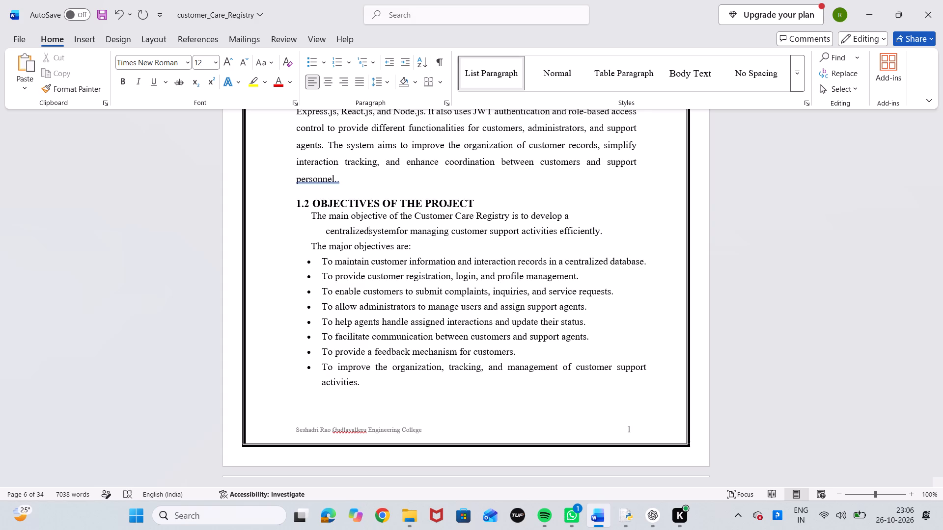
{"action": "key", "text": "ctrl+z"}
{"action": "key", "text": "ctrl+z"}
Review the report's layout from the cover page through the certificate and index to the start of Chapter 1.
{"action": "scroll", "coordinate": [324, 230], "scroll_direction": "up", "scroll_amount": 1}
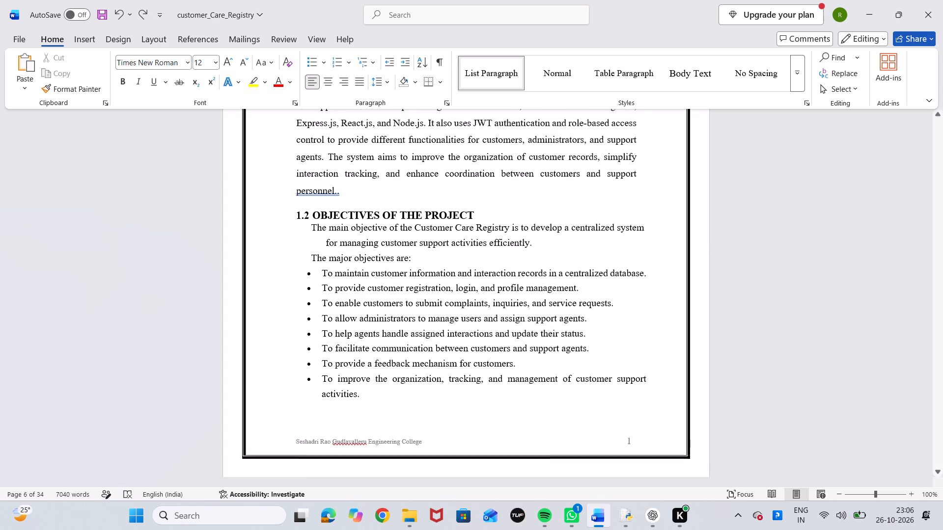
{"action": "scroll", "coordinate": [324, 230], "scroll_direction": "up", "scroll_amount": 11}
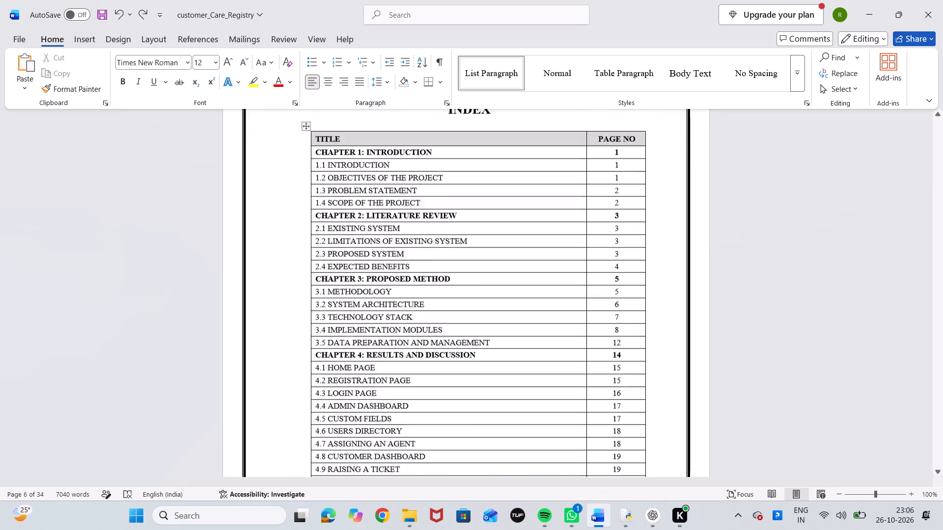
{"action": "scroll", "coordinate": [324, 230], "scroll_direction": "up", "scroll_amount": 8}
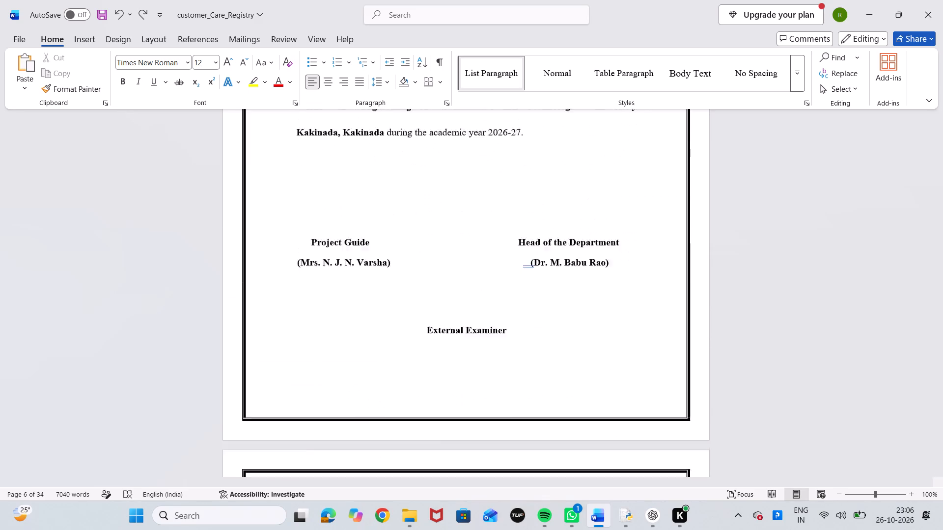
{"action": "scroll", "coordinate": [324, 230], "scroll_direction": "up", "scroll_amount": 8}
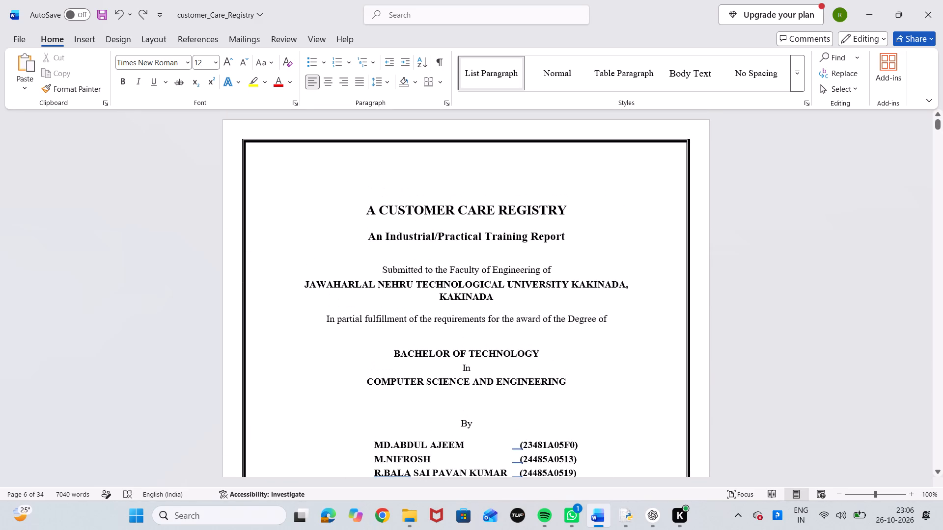
{"action": "scroll", "coordinate": [324, 230], "scroll_direction": "down", "scroll_amount": 6}
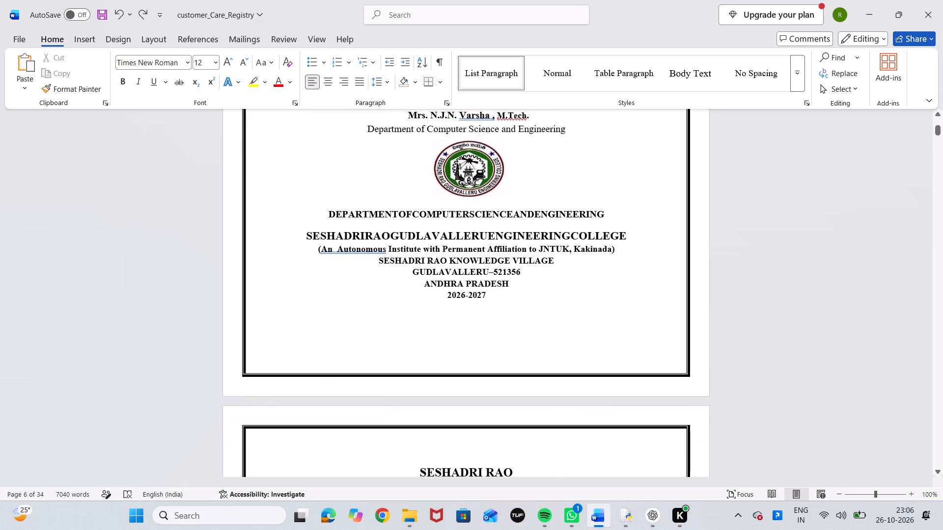
{"action": "scroll", "coordinate": [324, 230], "scroll_direction": "down", "scroll_amount": 4}
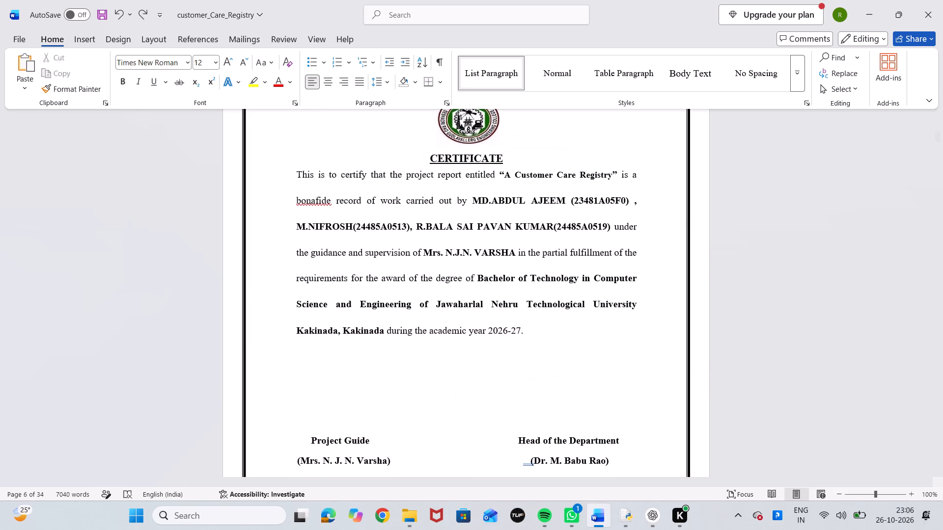
{"action": "scroll", "coordinate": [324, 230], "scroll_direction": "left", "scroll_amount": 1}
{"action": "scroll", "coordinate": [324, 230], "scroll_direction": "down", "scroll_amount": 1}
{"action": "scroll", "coordinate": [324, 230], "scroll_direction": "left", "scroll_amount": 1}
{"action": "scroll", "coordinate": [324, 230], "scroll_direction": "down", "scroll_amount": 2}
{"action": "scroll", "coordinate": [324, 230], "scroll_direction": "left", "scroll_amount": 1}
{"action": "scroll", "coordinate": [324, 230], "scroll_direction": "down", "scroll_amount": 3}
{"action": "scroll", "coordinate": [324, 230], "scroll_direction": "left", "scroll_amount": 1}
{"action": "scroll", "coordinate": [324, 230], "scroll_direction": "down", "scroll_amount": 2}
{"action": "scroll", "coordinate": [324, 230], "scroll_direction": "left", "scroll_amount": 1}
{"action": "scroll", "coordinate": [324, 230], "scroll_direction": "down", "scroll_amount": 10}
{"action": "scroll", "coordinate": [324, 230], "scroll_direction": "left", "scroll_amount": 1}
{"action": "scroll", "coordinate": [324, 230], "scroll_direction": "down", "scroll_amount": 1}
{"action": "scroll", "coordinate": [324, 230], "scroll_direction": "left", "scroll_amount": 1}
{"action": "scroll", "coordinate": [324, 230], "scroll_direction": "down", "scroll_amount": 1}
{"action": "scroll", "coordinate": [324, 230], "scroll_direction": "left", "scroll_amount": 1}
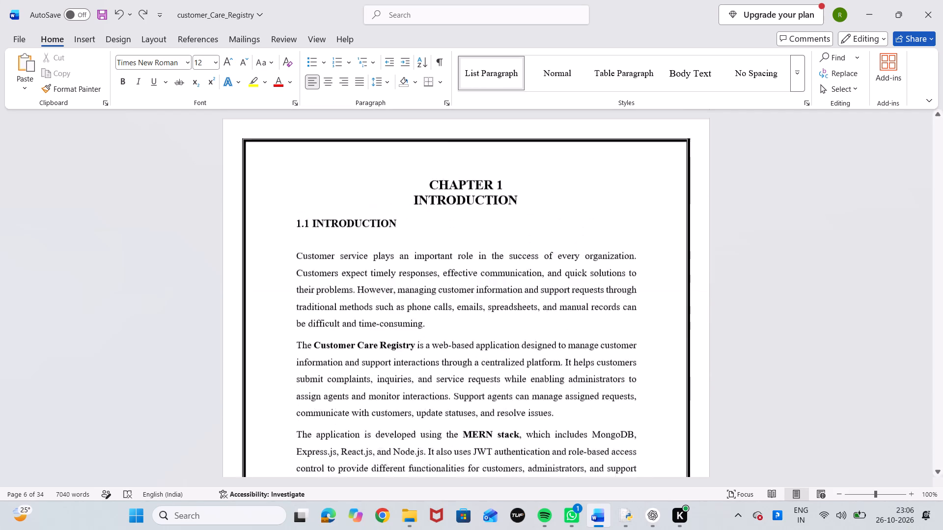
{"action": "scroll", "coordinate": [324, 230], "scroll_direction": "left", "scroll_amount": 1}
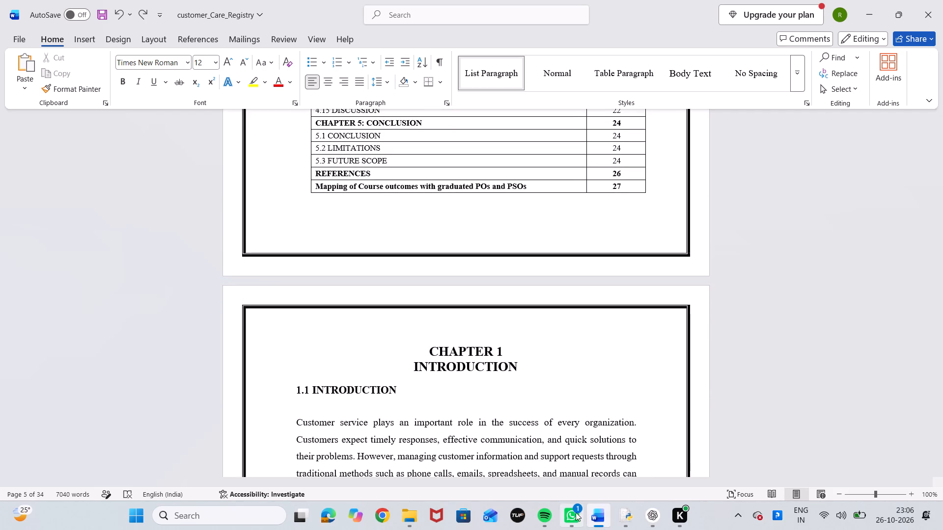
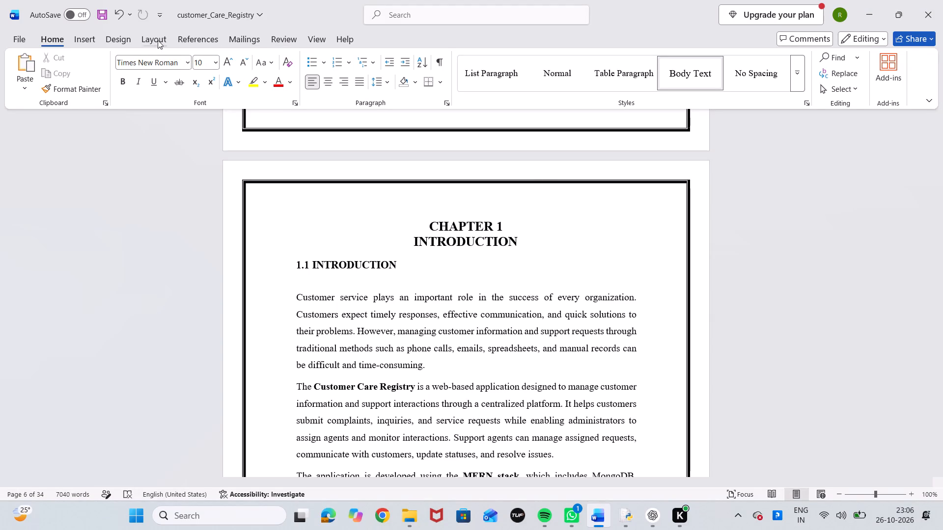
Insert a built-in header with a document title field on the Chapter 1 Introduction page.
{"action": "left_click", "coordinate": [125, 38]}
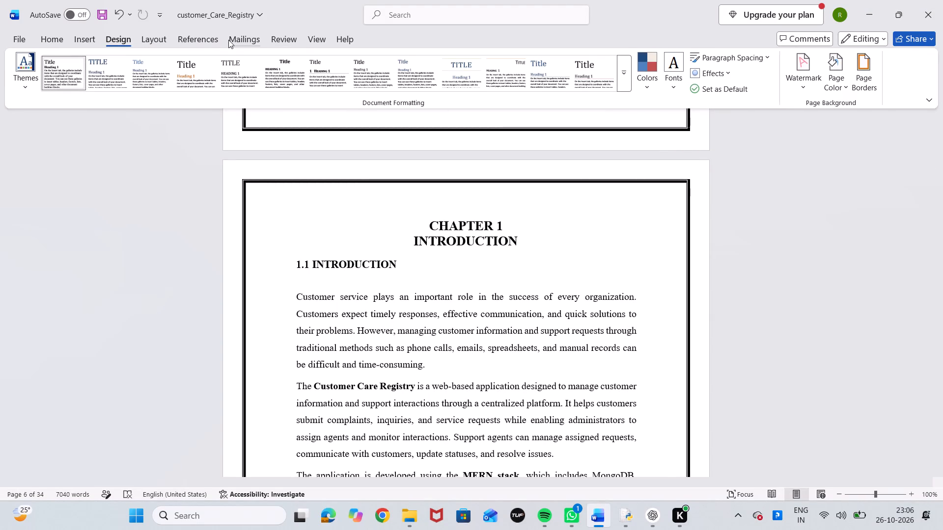
{"action": "left_click", "coordinate": [230, 39]}
{"action": "left_click", "coordinate": [213, 38]}
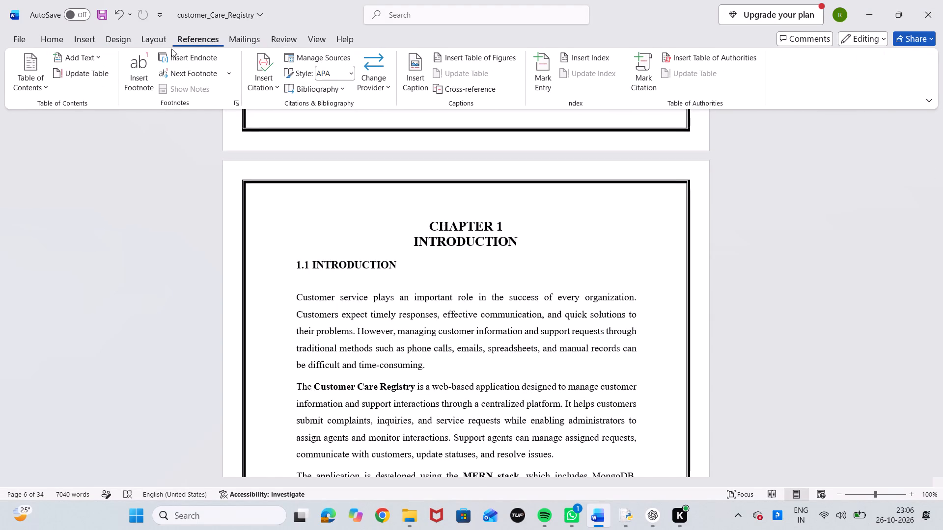
{"action": "left_click", "coordinate": [141, 43]}
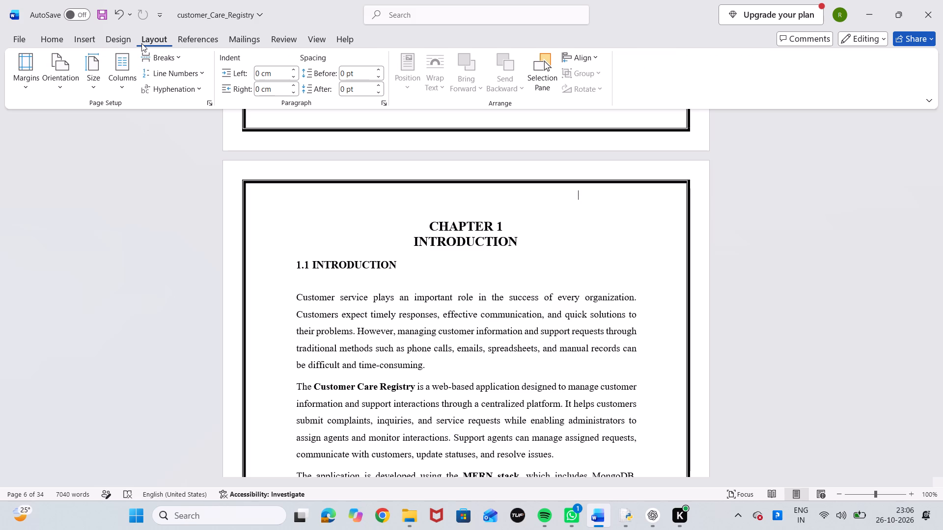
{"action": "left_click", "coordinate": [83, 41]}
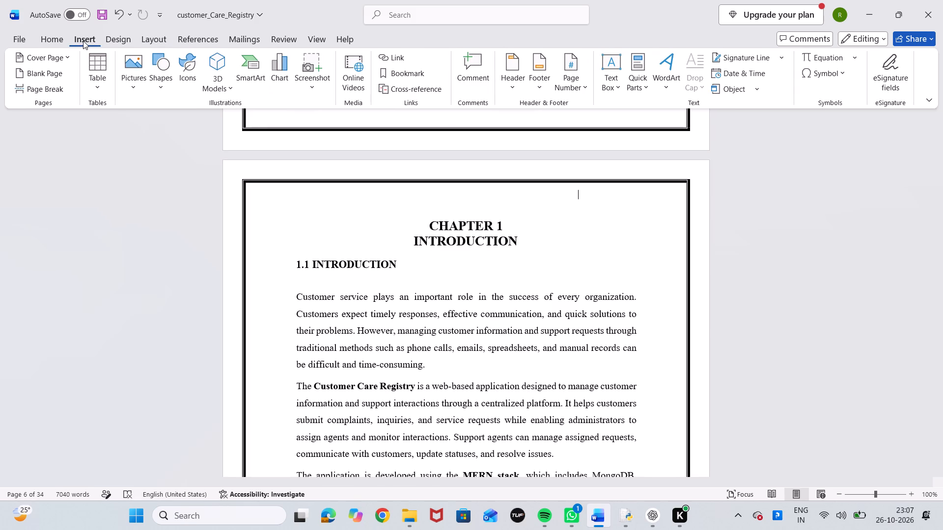
{"action": "left_click", "coordinate": [507, 91]}
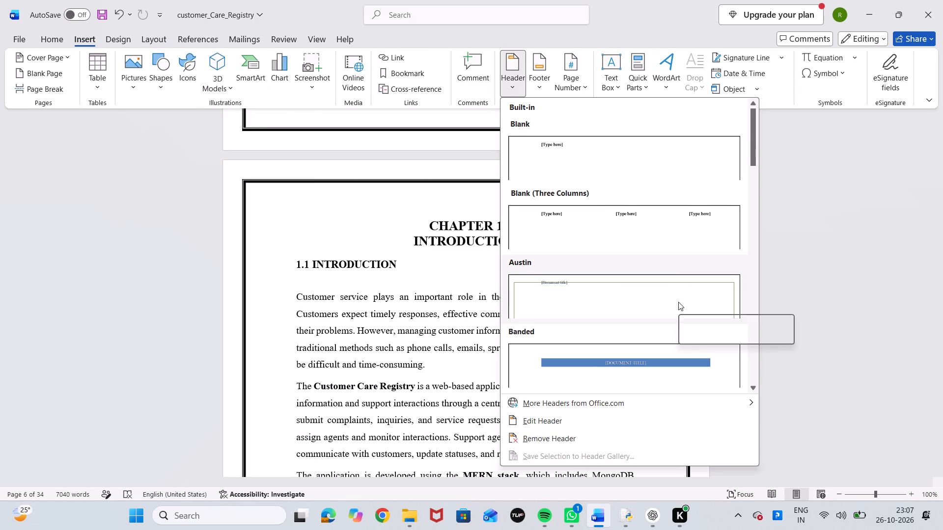
{"action": "scroll", "coordinate": [678, 302], "scroll_direction": "down", "scroll_amount": 2}
{"action": "left_click", "coordinate": [674, 289]}
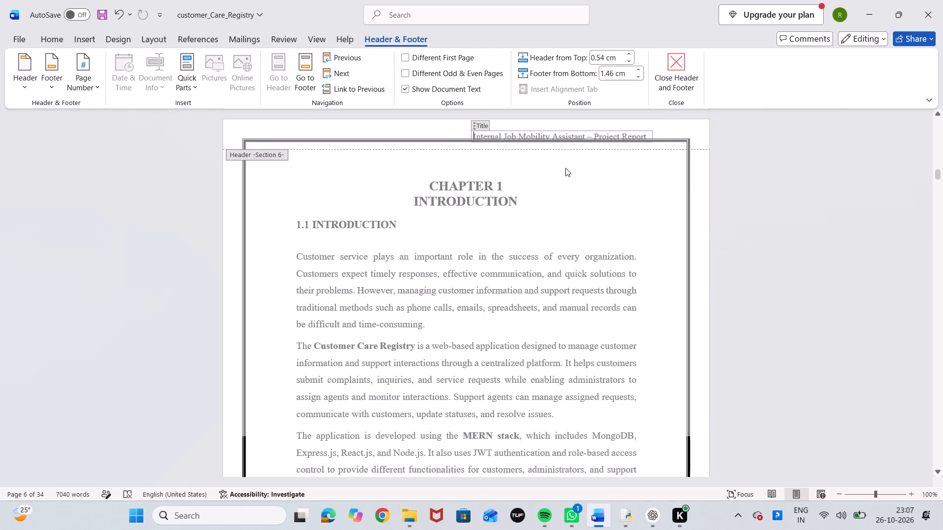
Set the Chapter 1 section's header distance from the top to 1 cm.
{"action": "left_click", "coordinate": [628, 64]}
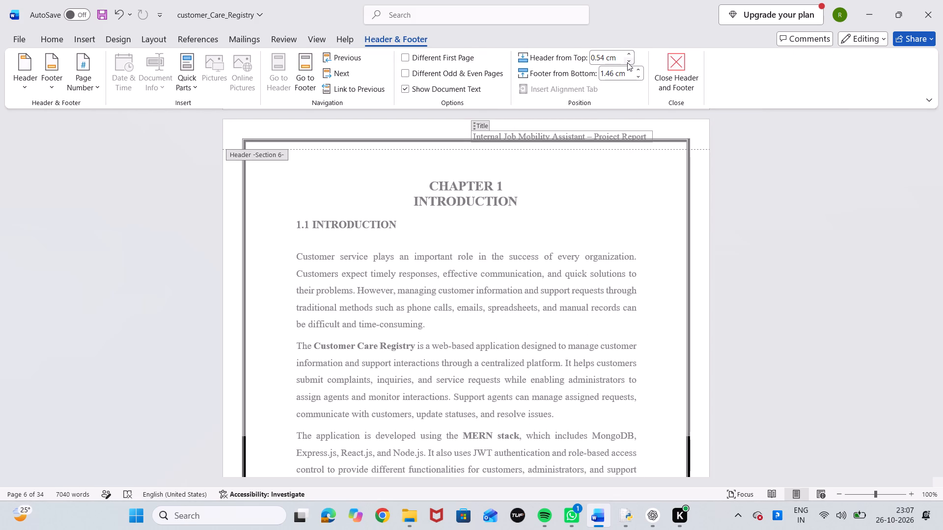
{"action": "triple_click", "coordinate": [627, 53]}
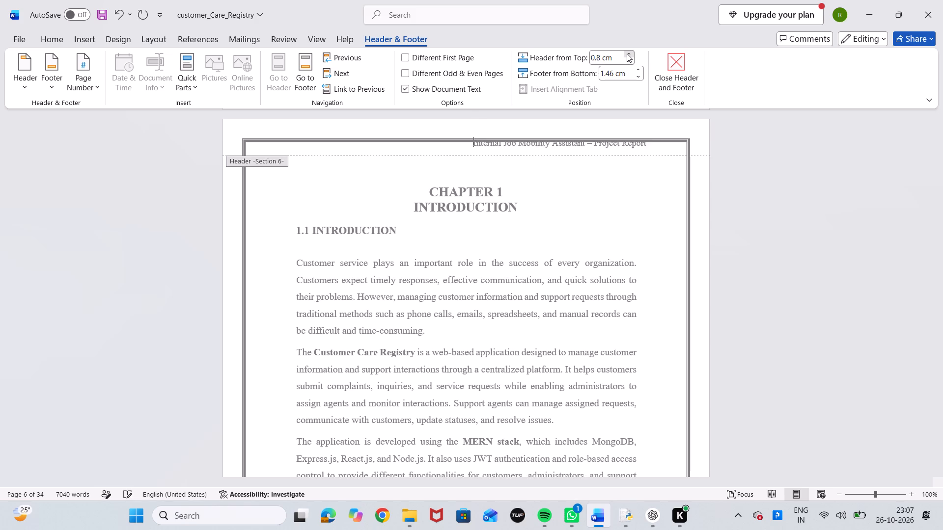
{"action": "double_click", "coordinate": [627, 53]}
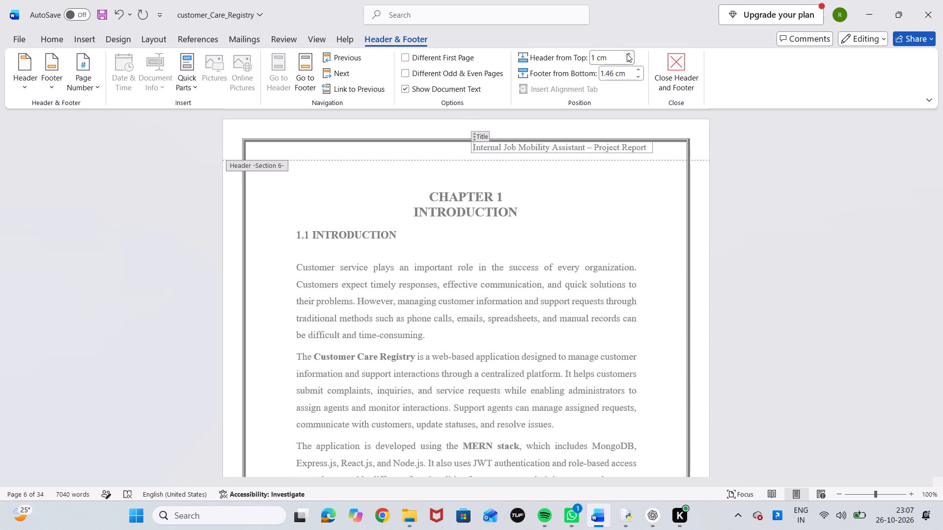
Replace the "Internal Job Mobility Assistant – Project Report" text in the header's title field with "A ".
{"action": "key", "text": "shift+a"}
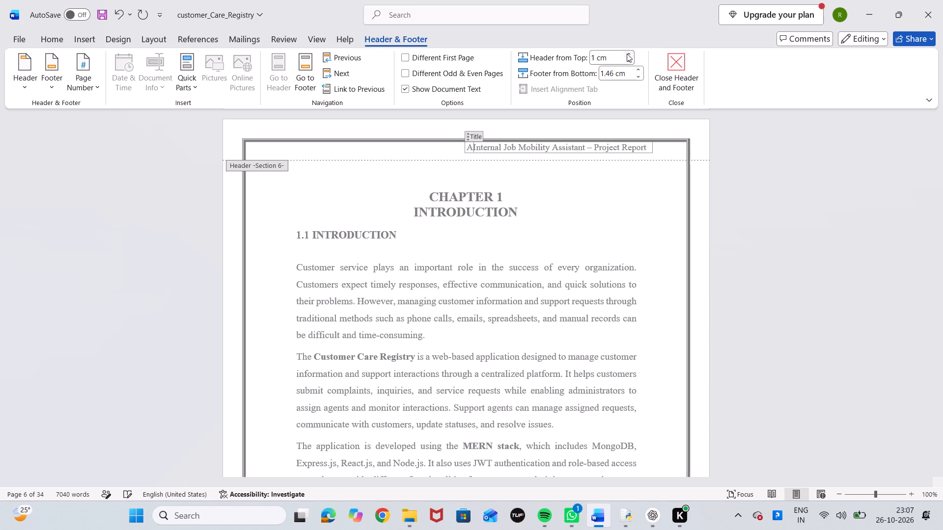
{"action": "key", "text": "space"}
{"action": "key", "text": "Delete"}
{"action": "key", "text": "Delete"}
{"action": "key", "text": "Delete"}
{"action": "key", "text": "Delete"}
{"action": "key", "text": "Delete"}
{"action": "key", "text": "Delete"}
{"action": "key", "text": "Delete"}
{"action": "key", "text": "Delete"}
{"action": "key", "text": "Delete"}
{"action": "key", "text": "Delete"}
{"action": "key", "text": "Delete"}
{"action": "key", "text": "Delete"}
{"action": "key", "text": "Delete"}
{"action": "key", "text": "Delete"}
{"action": "key", "text": "Delete"}
{"action": "key", "text": "Delete"}
{"action": "key", "text": "Delete"}
{"action": "key", "text": "Delete"}
{"action": "key", "text": "Delete"}
{"action": "key", "text": "Delete"}
{"action": "key", "text": "Delete"}
{"action": "key", "text": "Delete"}
{"action": "key", "text": "Delete"}
{"action": "key", "text": "Delete"}
{"action": "key", "text": "Delete"}
{"action": "key", "text": "Delete"}
{"action": "key", "text": "Delete"}
{"action": "key", "text": "Delete"}
{"action": "key", "text": "Delete"}
{"action": "key", "text": "Delete"}
{"action": "key", "text": "Delete"}
{"action": "key", "text": "Delete"}
{"action": "key", "text": "Delete"}
{"action": "key", "text": "Delete"}
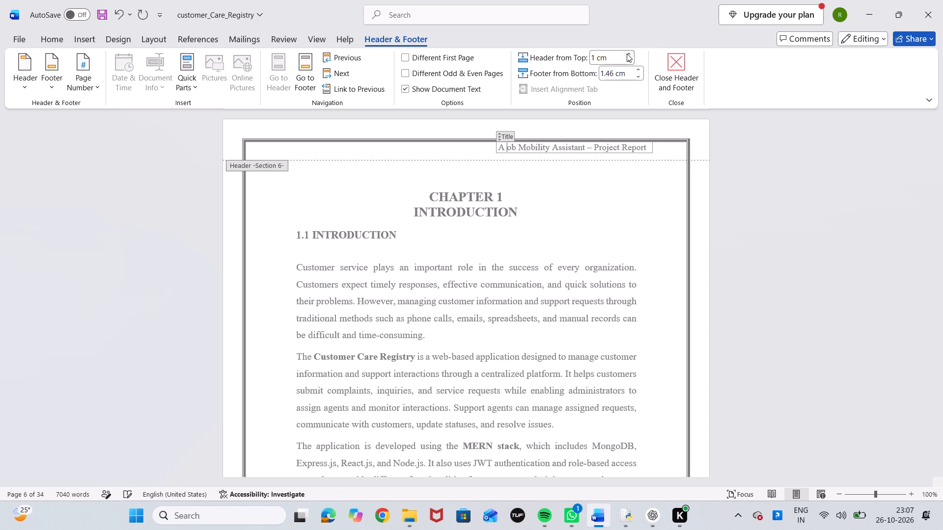
{"action": "key", "text": "Delete"}
{"action": "key", "text": "Delete"}
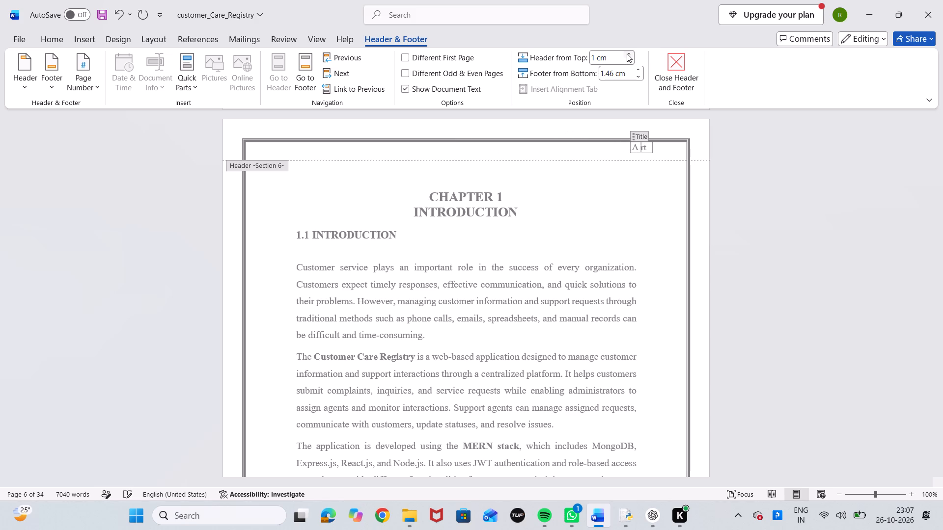
{"action": "key", "text": "Delete"}
{"action": "key", "text": "Delete"}
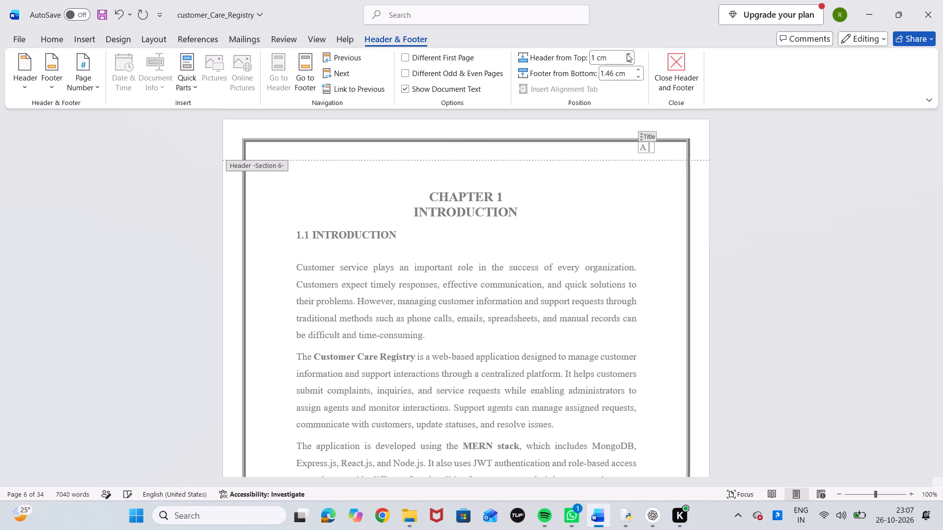
Review the page headers through the report, from the cover page to the Chapter 4 testing and discussion pages.
{"action": "scroll", "coordinate": [627, 53], "scroll_direction": "up", "scroll_amount": 5}
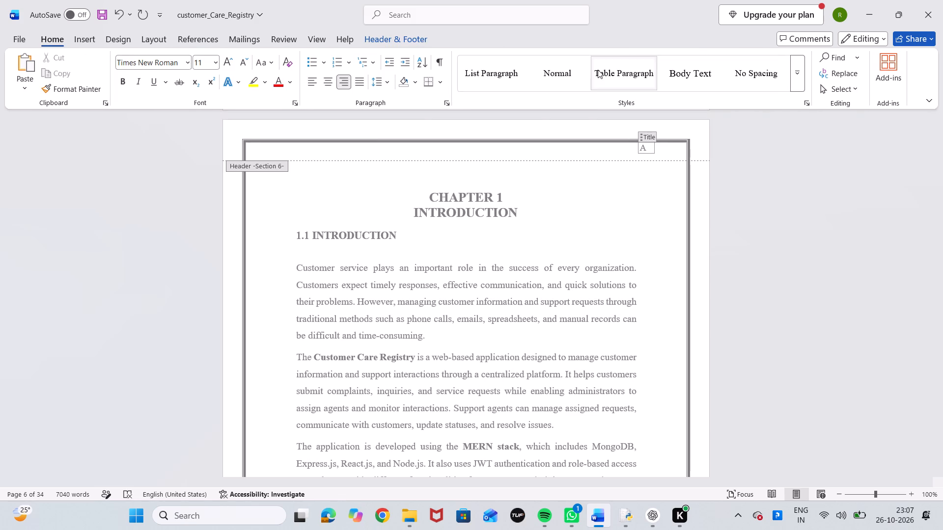
{"action": "left_click", "coordinate": [632, 205]}
{"action": "scroll", "coordinate": [632, 205], "scroll_direction": "up", "scroll_amount": 6}
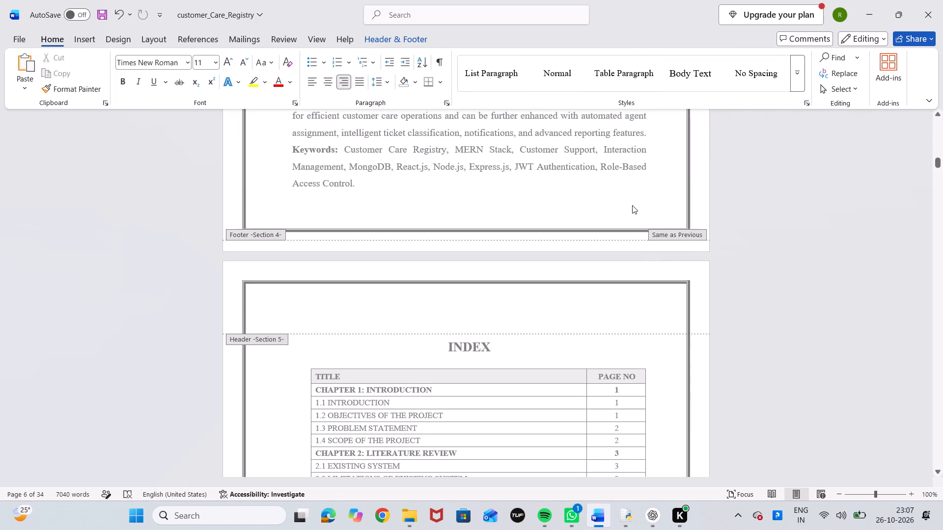
{"action": "scroll", "coordinate": [632, 205], "scroll_direction": "up", "scroll_amount": 12}
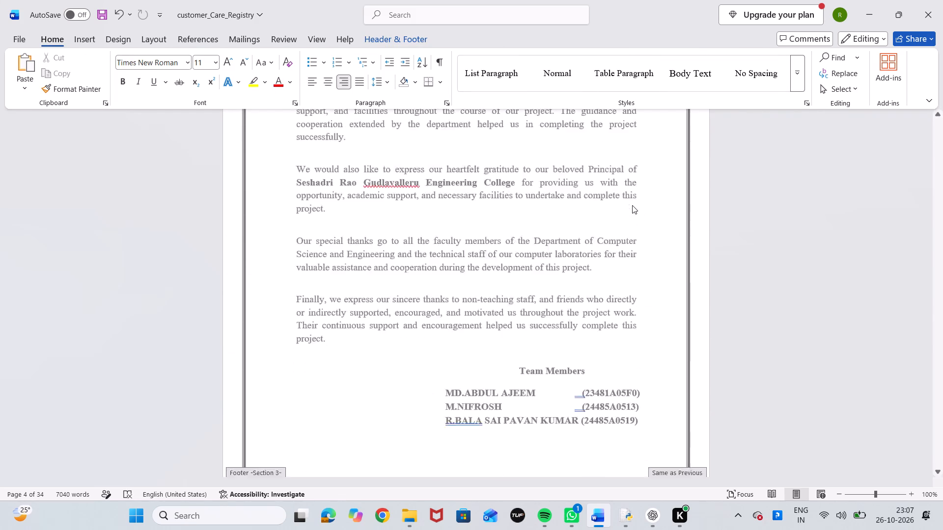
{"action": "scroll", "coordinate": [632, 205], "scroll_direction": "up", "scroll_amount": 6}
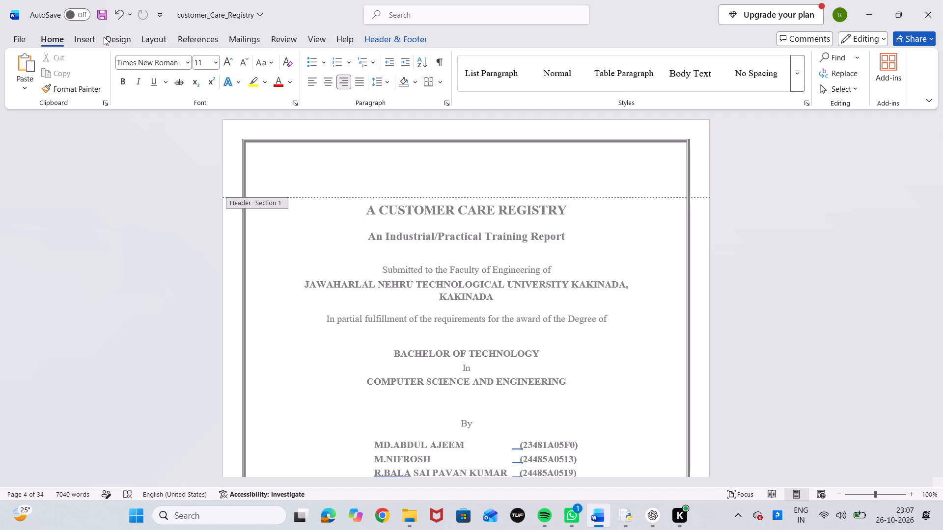
{"action": "scroll", "coordinate": [486, 243], "scroll_direction": "down", "scroll_amount": 7}
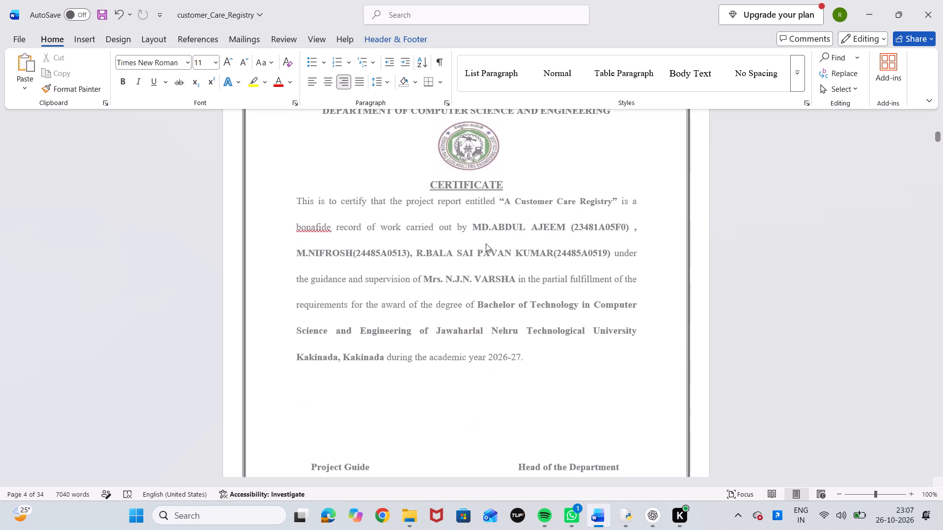
{"action": "scroll", "coordinate": [486, 243], "scroll_direction": "down", "scroll_amount": 17}
{"action": "scroll", "coordinate": [486, 243], "scroll_direction": "down", "scroll_amount": 11}
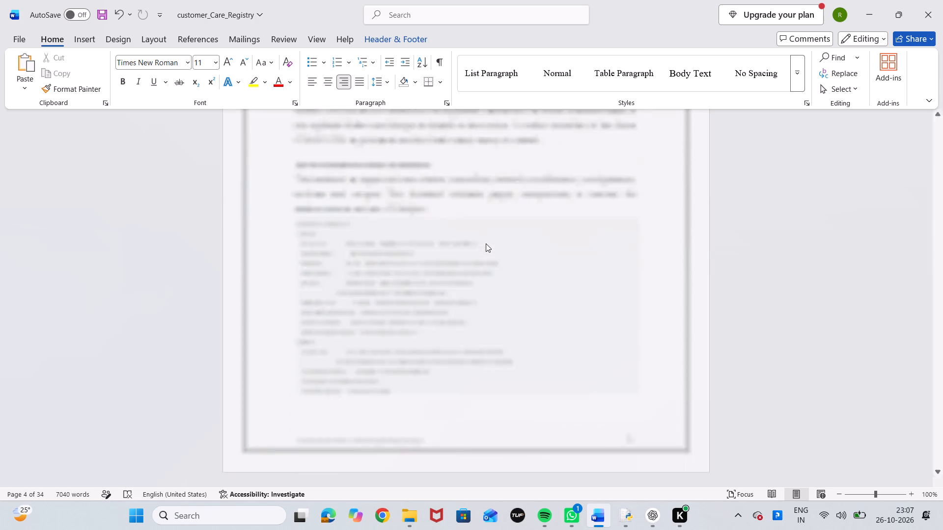
{"action": "scroll", "coordinate": [486, 243], "scroll_direction": "down", "scroll_amount": 10}
{"action": "scroll", "coordinate": [486, 243], "scroll_direction": "up", "scroll_amount": 1}
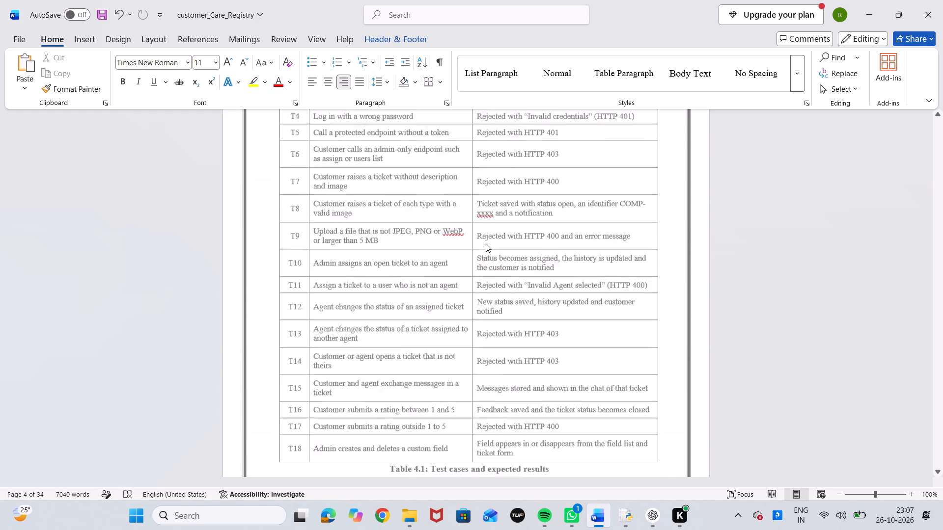
{"action": "scroll", "coordinate": [486, 243], "scroll_direction": "up", "scroll_amount": 1}
{"action": "scroll", "coordinate": [486, 243], "scroll_direction": "down", "scroll_amount": 1}
{"action": "scroll", "coordinate": [486, 243], "scroll_direction": "up", "scroll_amount": 2}
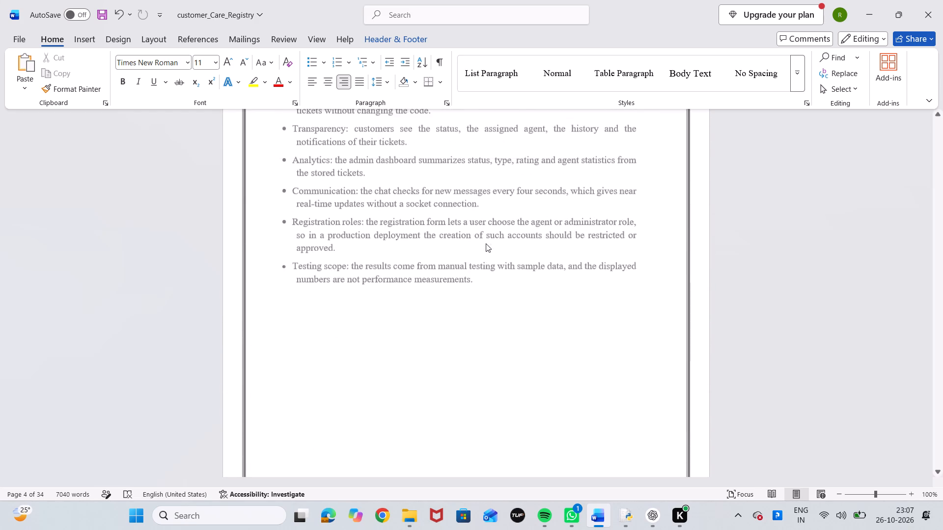
{"action": "scroll", "coordinate": [486, 243], "scroll_direction": "up", "scroll_amount": 2}
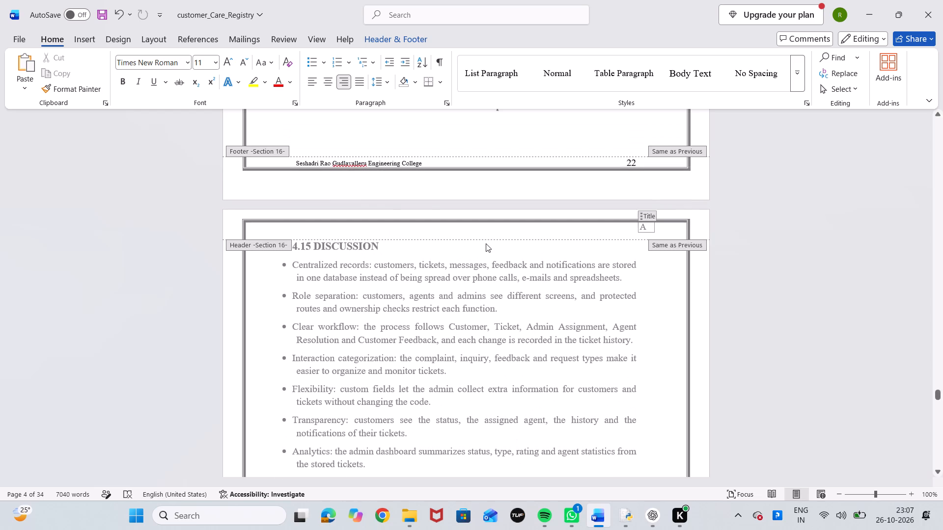
{"action": "scroll", "coordinate": [486, 243], "scroll_direction": "up", "scroll_amount": 16}
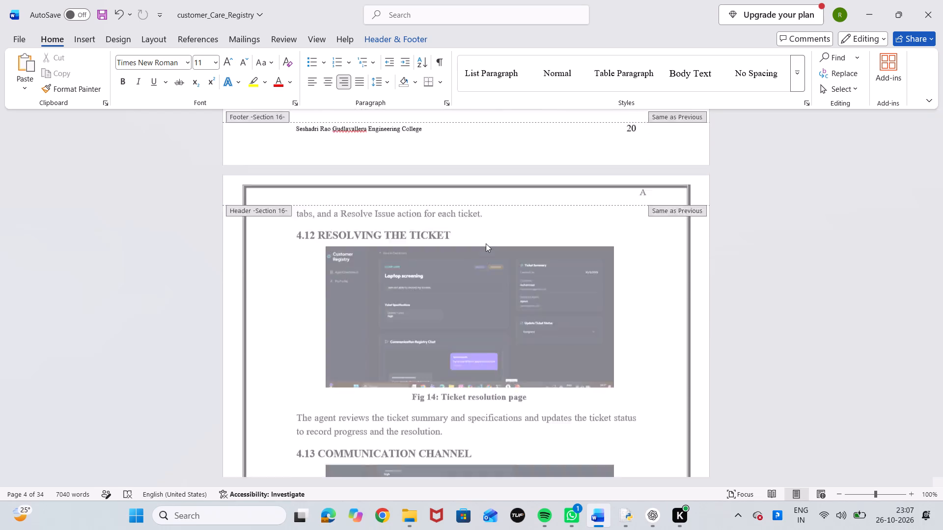
Leave header editing and copy "CUSTOMER CARE REGISTRY" from the cover page title.
{"action": "left_click", "coordinate": [486, 243]}
{"action": "scroll", "coordinate": [486, 243], "scroll_direction": "up", "scroll_amount": 11}
{"action": "scroll", "coordinate": [486, 243], "scroll_direction": "up", "scroll_amount": 10}
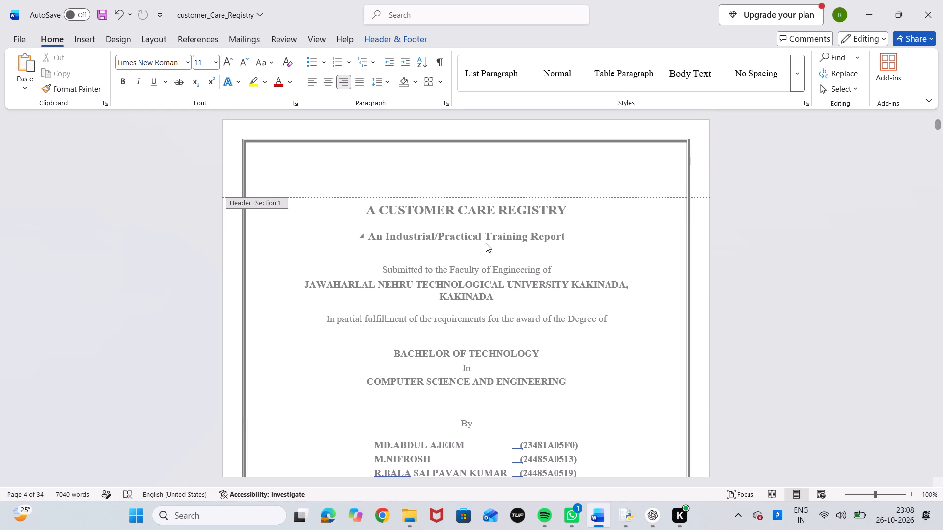
{"action": "left_click_drag", "start_coordinate": [566, 210], "coordinate": [535, 212]}
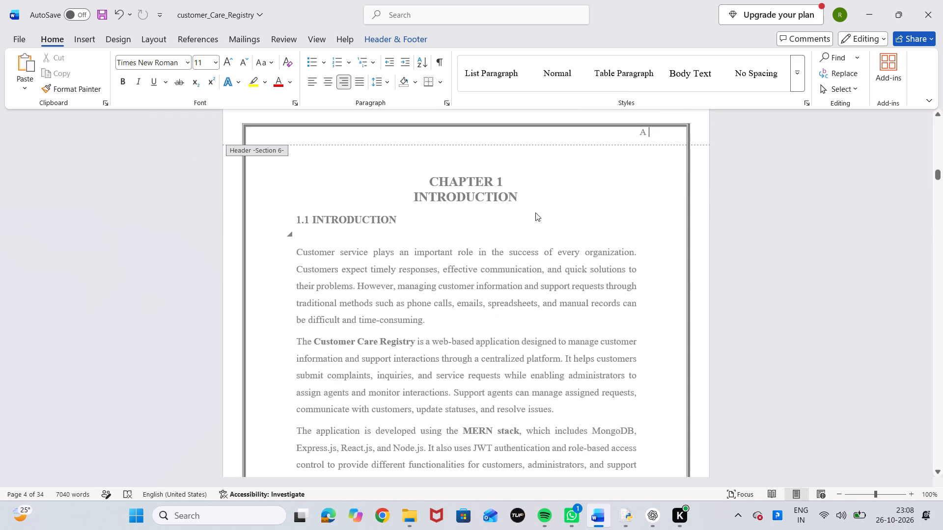
{"action": "left_click_drag", "start_coordinate": [535, 212], "coordinate": [533, 212]}
{"action": "scroll", "coordinate": [533, 212], "scroll_direction": "up", "scroll_amount": 13}
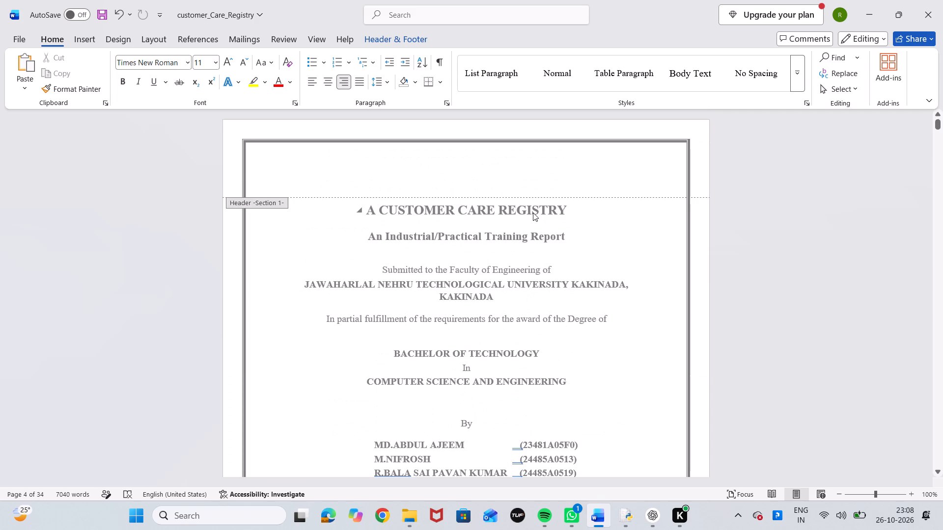
{"action": "left_click", "coordinate": [533, 212]}
{"action": "double_click", "coordinate": [533, 212]}
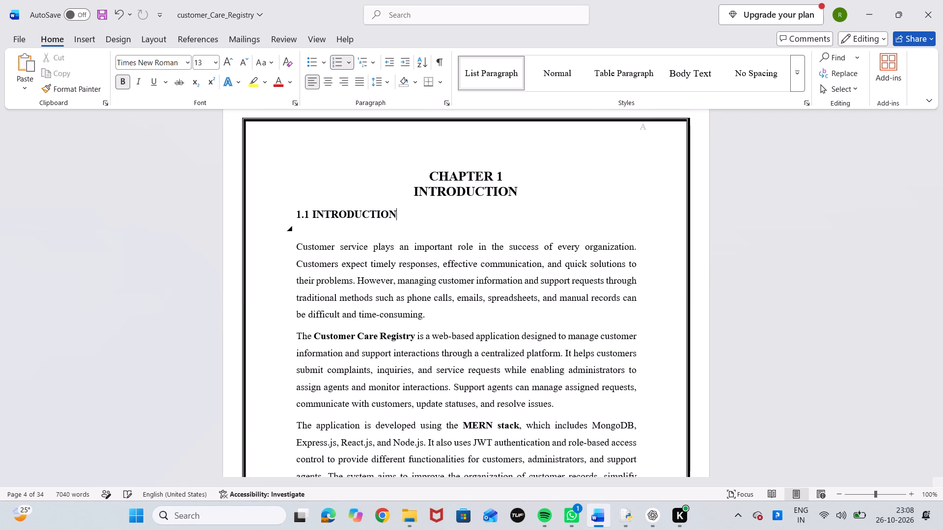
{"action": "scroll", "coordinate": [533, 212], "scroll_direction": "up", "scroll_amount": 19}
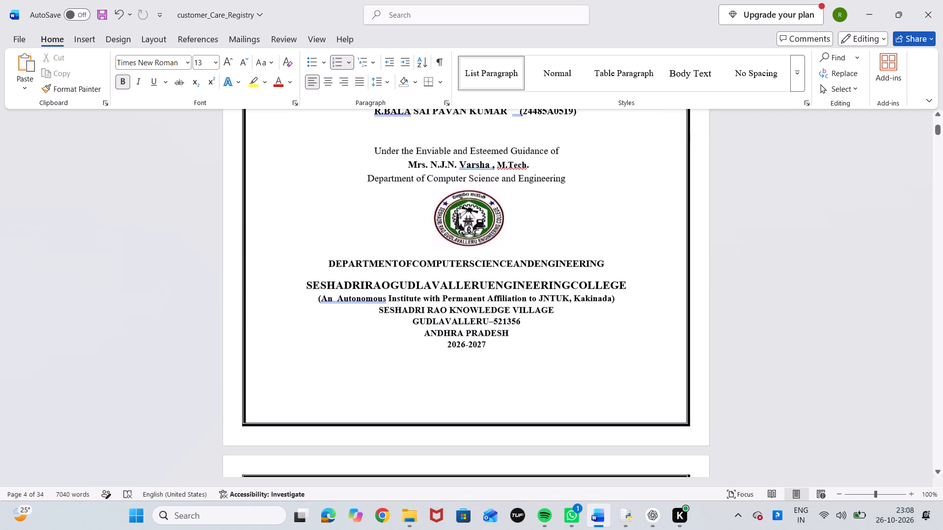
{"action": "scroll", "coordinate": [533, 214], "scroll_direction": "up", "scroll_amount": 4}
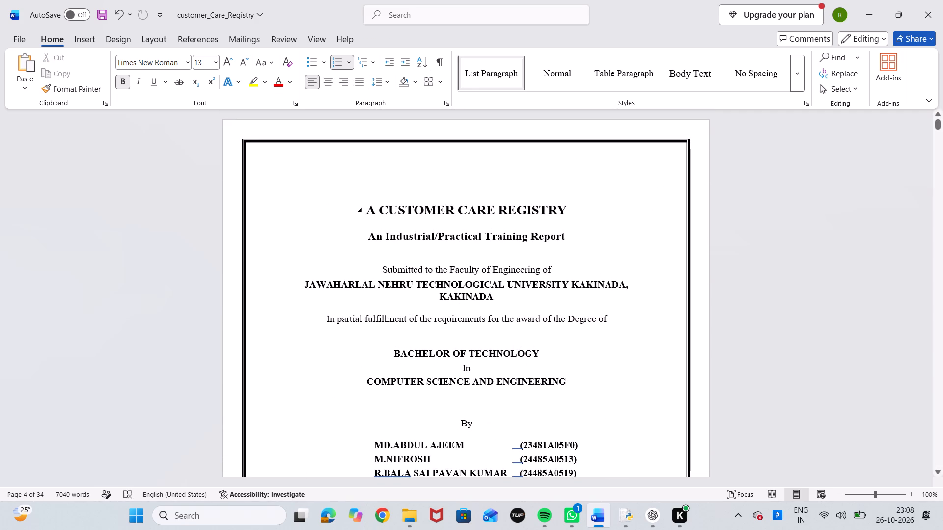
{"action": "left_click_drag", "start_coordinate": [566, 210], "coordinate": [373, 213]}
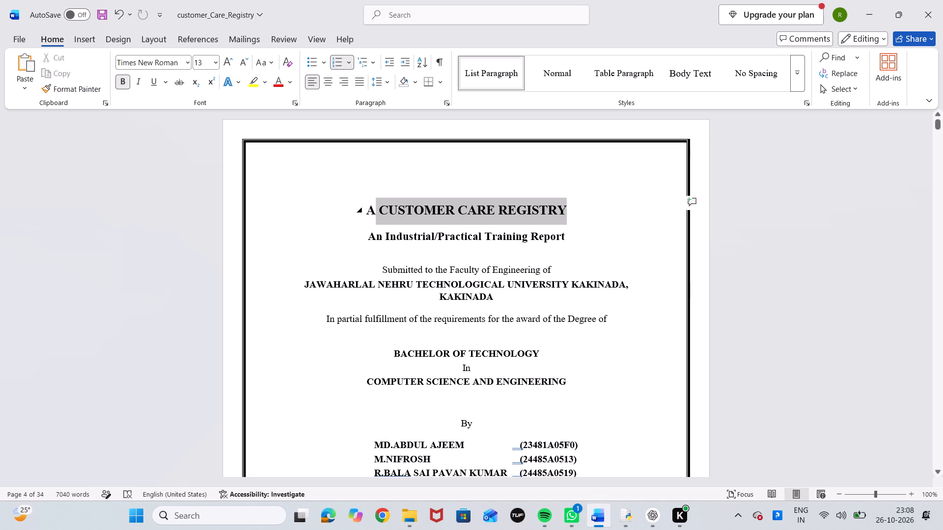
{"action": "left_click_drag", "start_coordinate": [373, 213], "coordinate": [373, 213]}
{"action": "key", "text": "ctrl+c"}
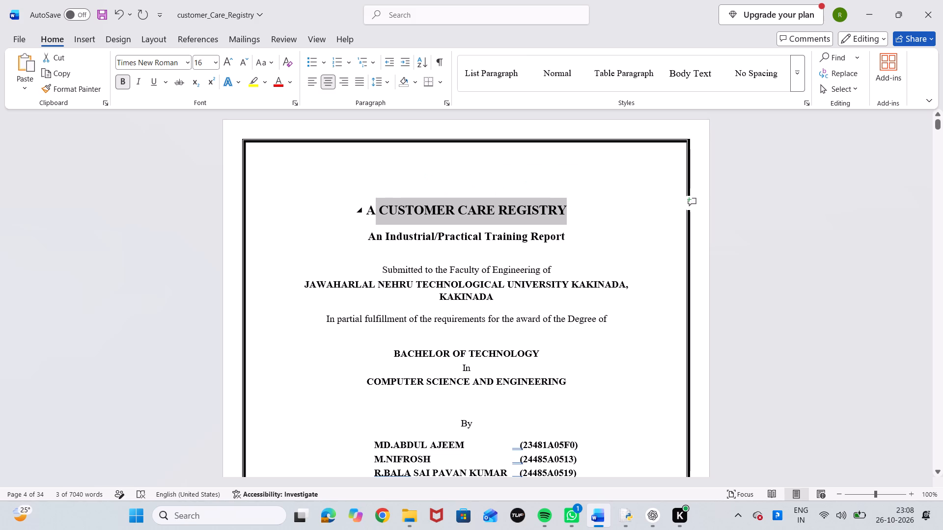
Paste the copied project title into the Chapter 1 header's title field so it reads "A CUSTOMER CARE REGISTRY".
{"action": "scroll", "coordinate": [373, 213], "scroll_direction": "down", "scroll_amount": 8}
{"action": "scroll", "coordinate": [373, 213], "scroll_direction": "down", "scroll_amount": 13}
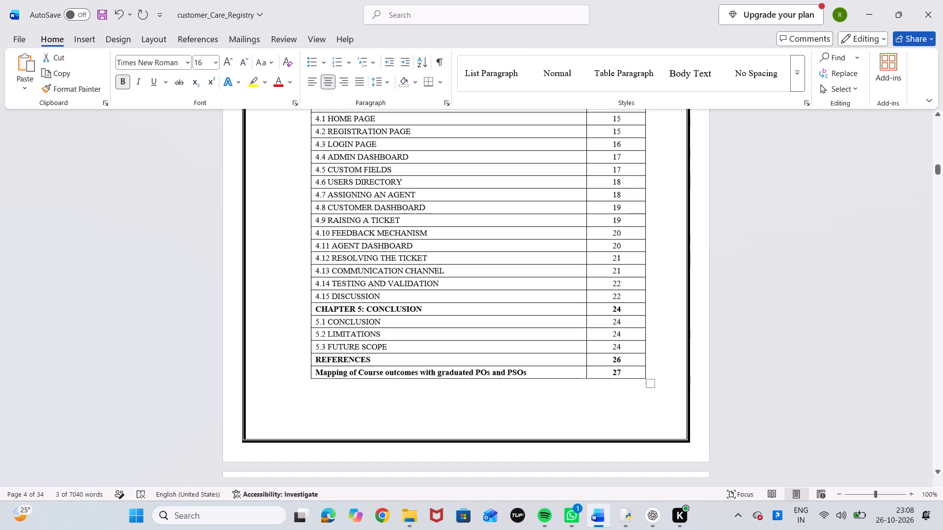
{"action": "scroll", "coordinate": [373, 213], "scroll_direction": "down", "scroll_amount": 4}
{"action": "scroll", "coordinate": [373, 213], "scroll_direction": "up", "scroll_amount": 2}
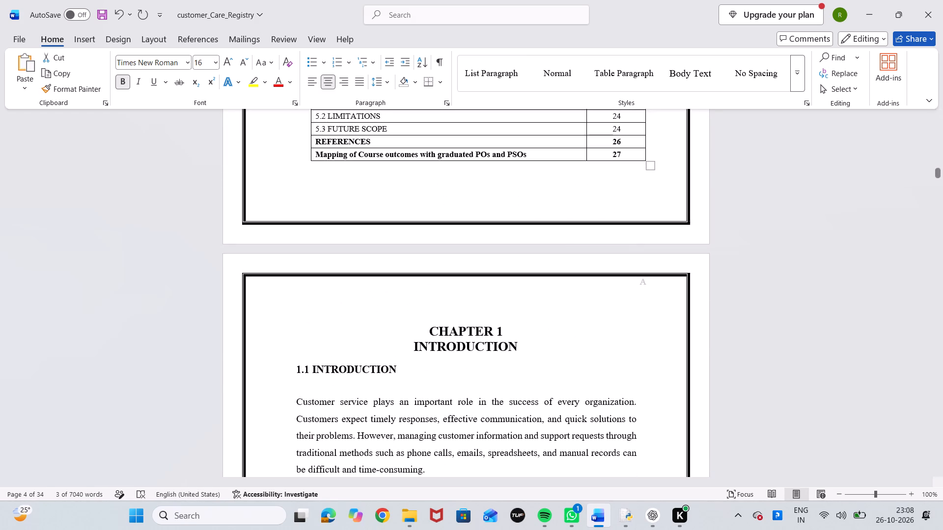
{"action": "scroll", "coordinate": [373, 213], "scroll_direction": "up", "scroll_amount": 1}
{"action": "double_click", "coordinate": [645, 281]}
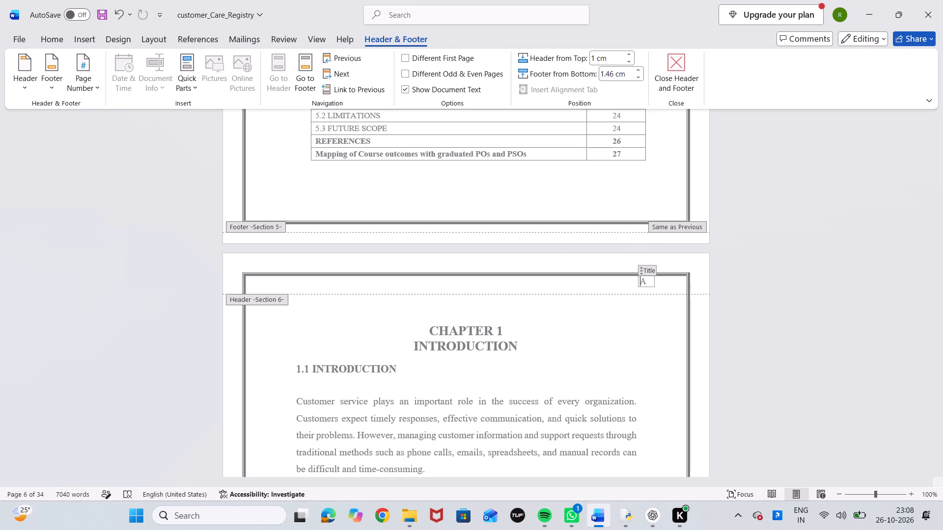
{"action": "key", "text": "Right"}
{"action": "key", "text": "space"}
{"action": "key", "text": "ctrl+v"}
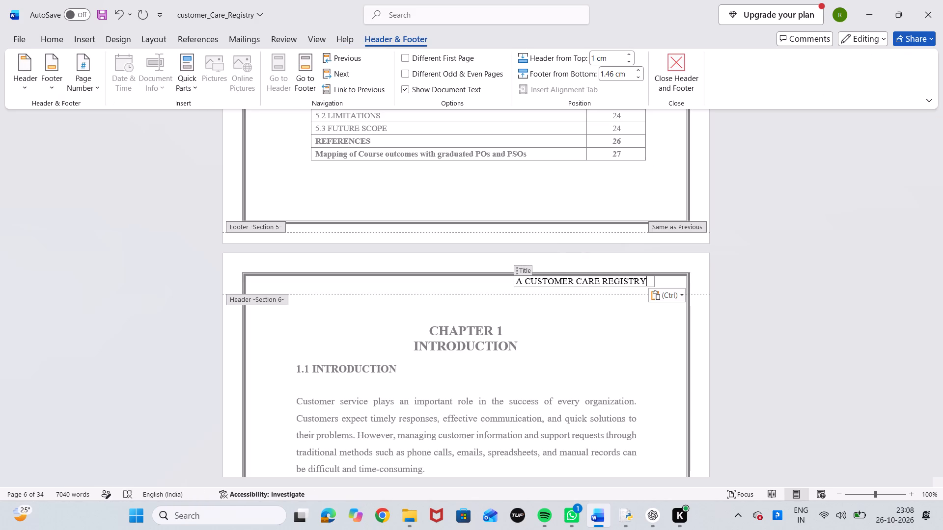
Set the header distance from the top to 1 cm for the section starting at 1.3 Problem Statement.
{"action": "scroll", "coordinate": [645, 281], "scroll_direction": "down", "scroll_amount": 6}
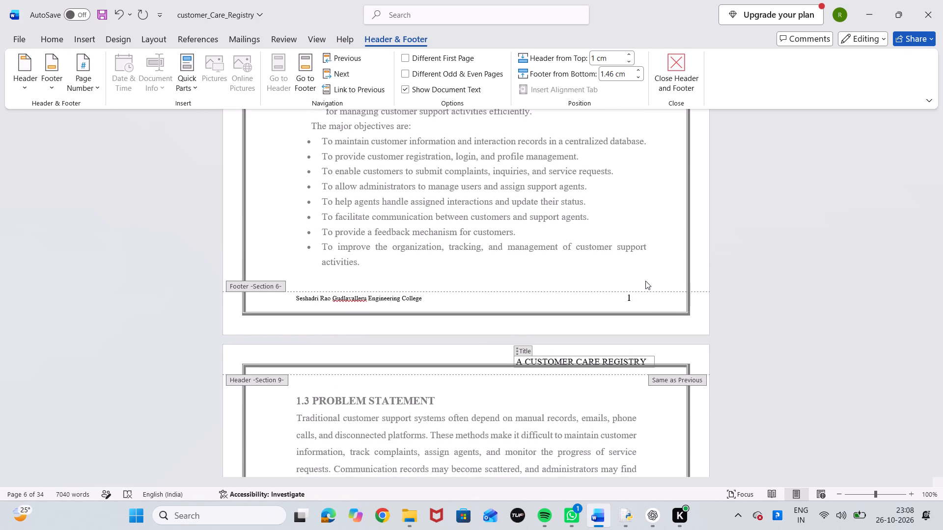
{"action": "left_click", "coordinate": [625, 365]}
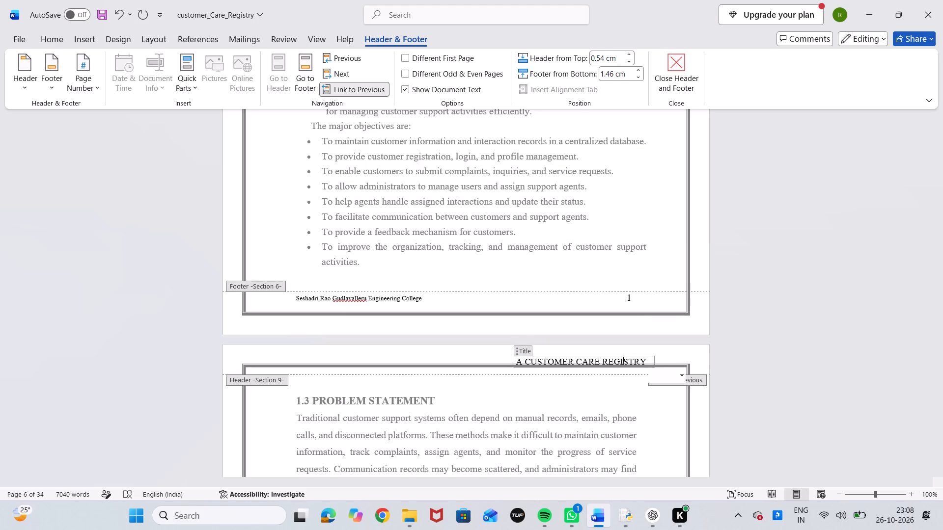
{"action": "double_click", "coordinate": [630, 61]}
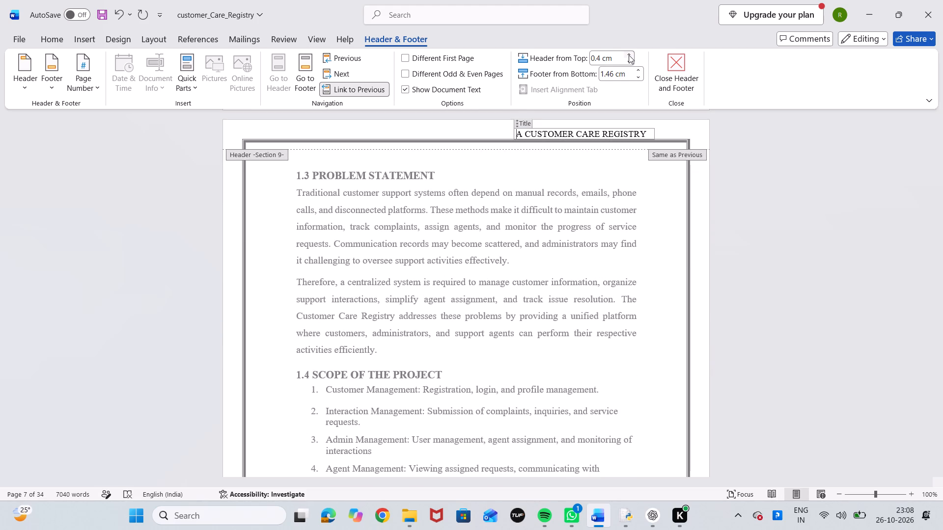
{"action": "triple_click", "coordinate": [629, 54]}
{"action": "double_click", "coordinate": [629, 54]}
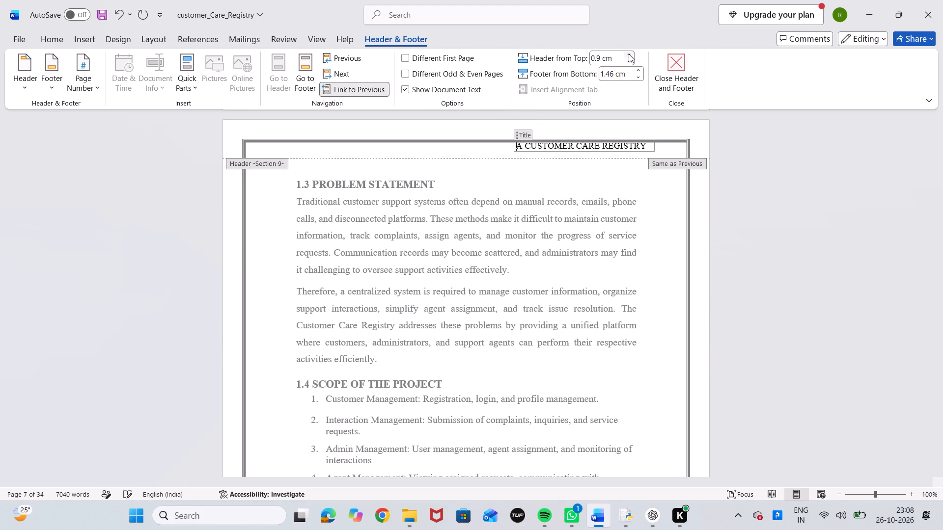
{"action": "left_click", "coordinate": [629, 54]}
Check the header position against the page border from the Chapter 1 opening page through the Chapter 2 pages.
{"action": "scroll", "coordinate": [629, 54], "scroll_direction": "up", "scroll_amount": 2}
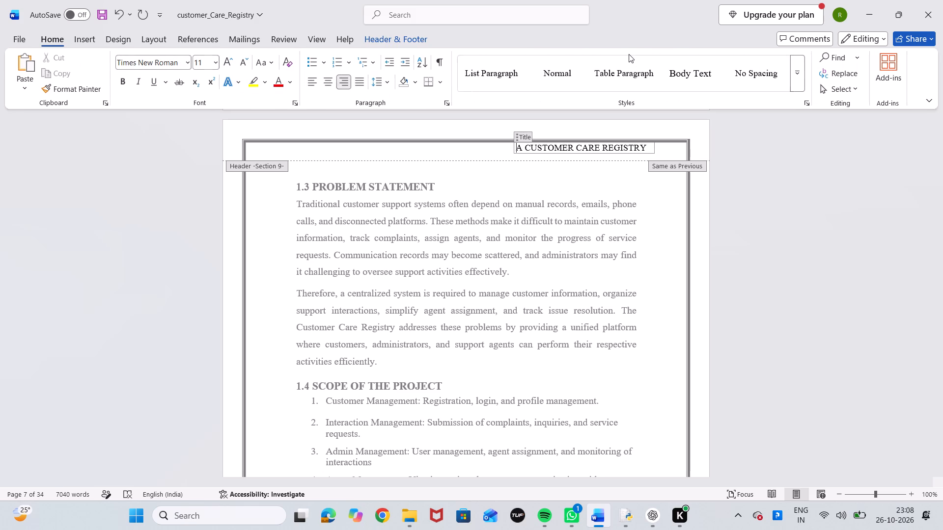
{"action": "scroll", "coordinate": [629, 54], "scroll_direction": "up", "scroll_amount": 1}
{"action": "scroll", "coordinate": [586, 225], "scroll_direction": "up", "scroll_amount": 6}
{"action": "scroll", "coordinate": [586, 225], "scroll_direction": "down", "scroll_amount": 1}
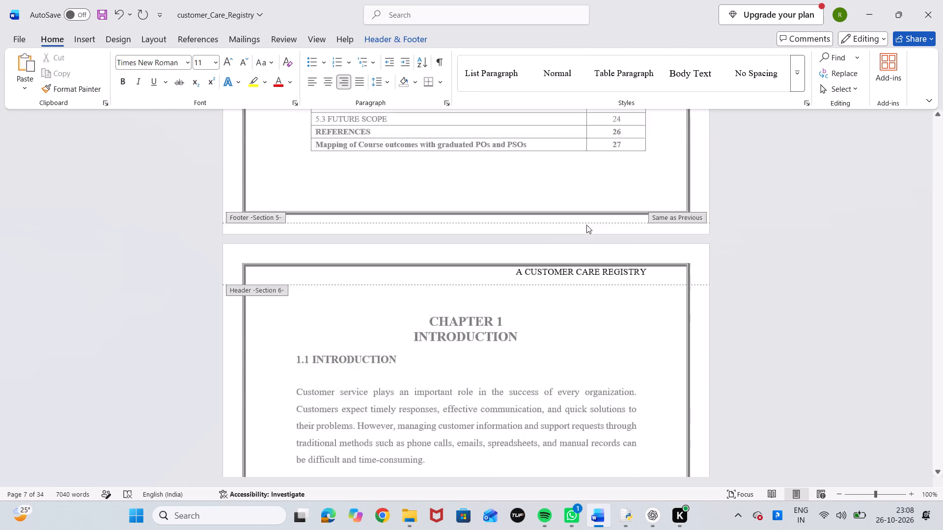
{"action": "scroll", "coordinate": [586, 225], "scroll_direction": "down", "scroll_amount": 5}
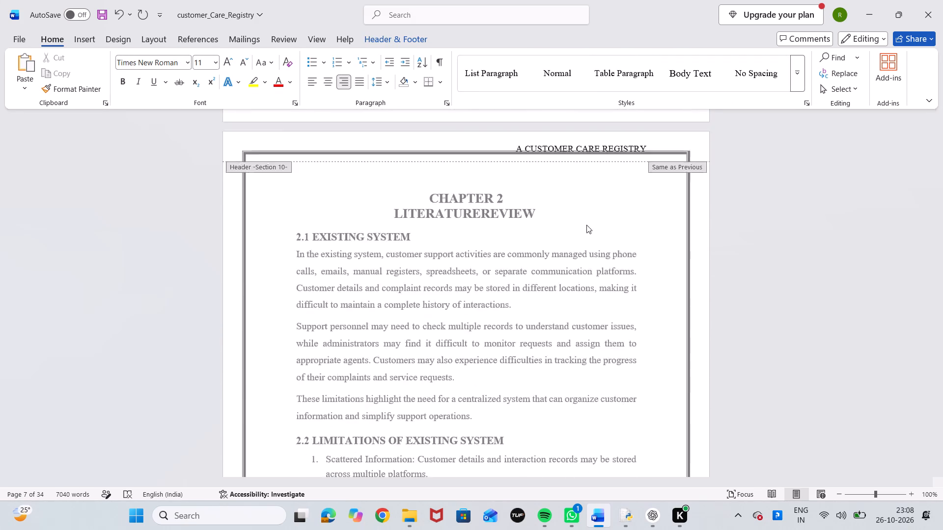
{"action": "scroll", "coordinate": [586, 225], "scroll_direction": "down", "scroll_amount": 2}
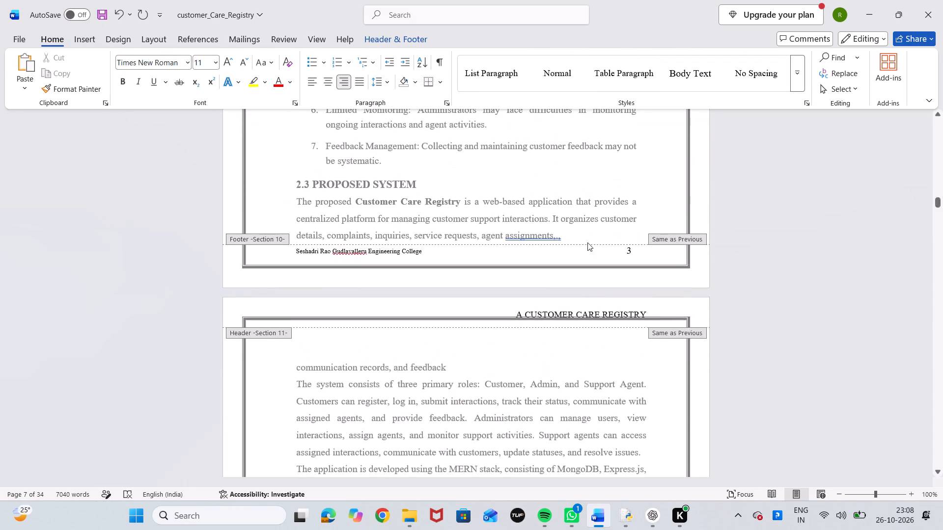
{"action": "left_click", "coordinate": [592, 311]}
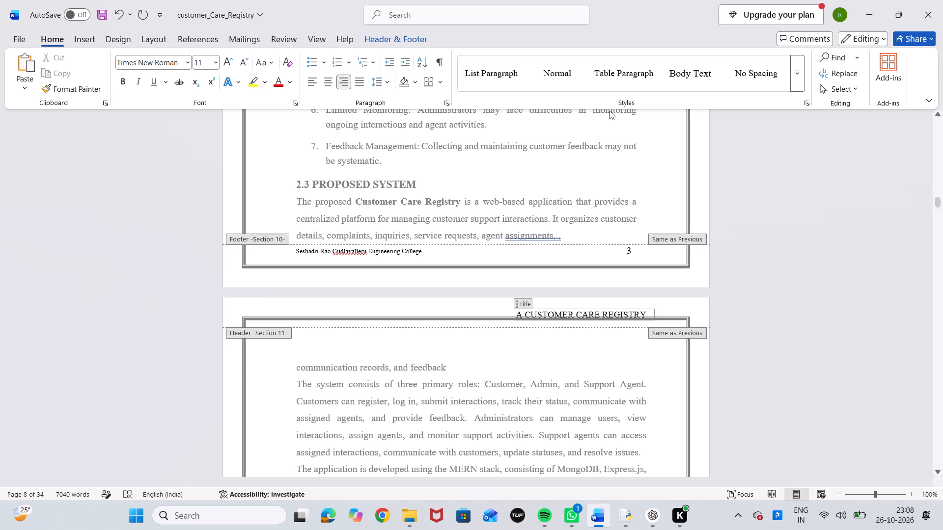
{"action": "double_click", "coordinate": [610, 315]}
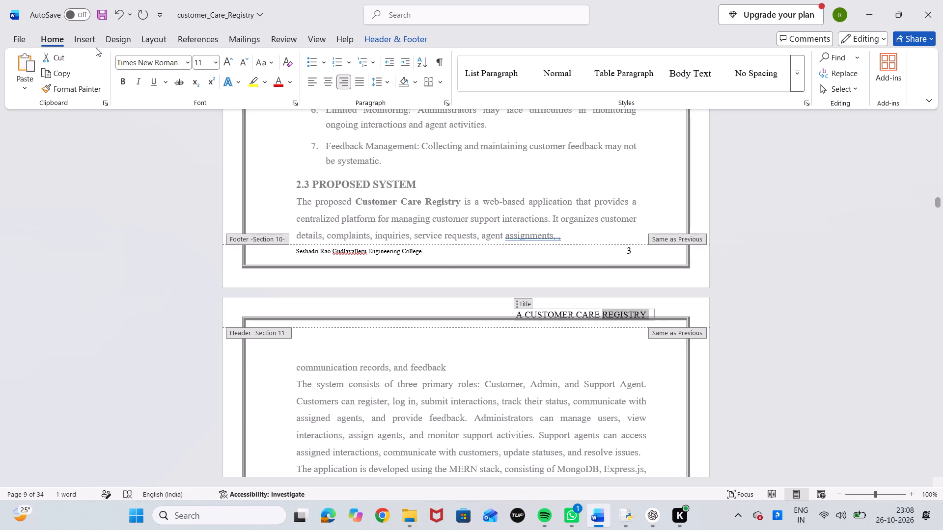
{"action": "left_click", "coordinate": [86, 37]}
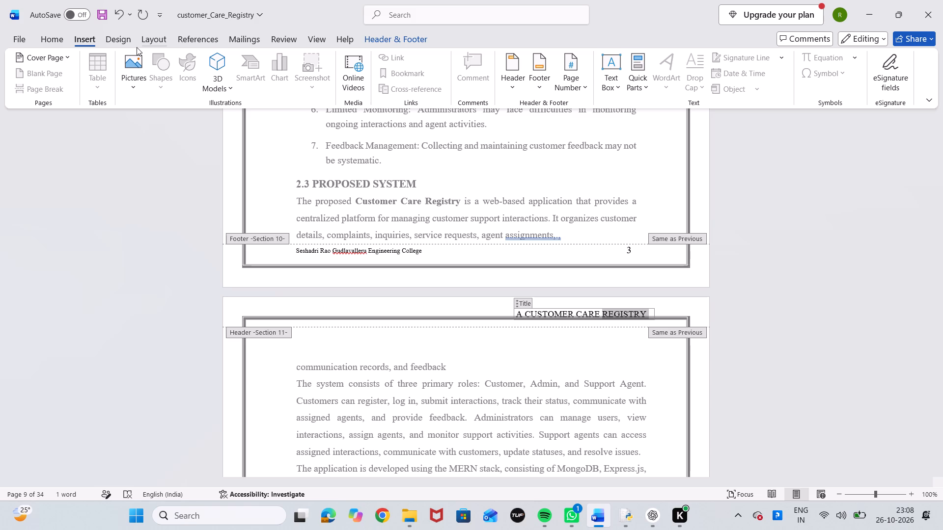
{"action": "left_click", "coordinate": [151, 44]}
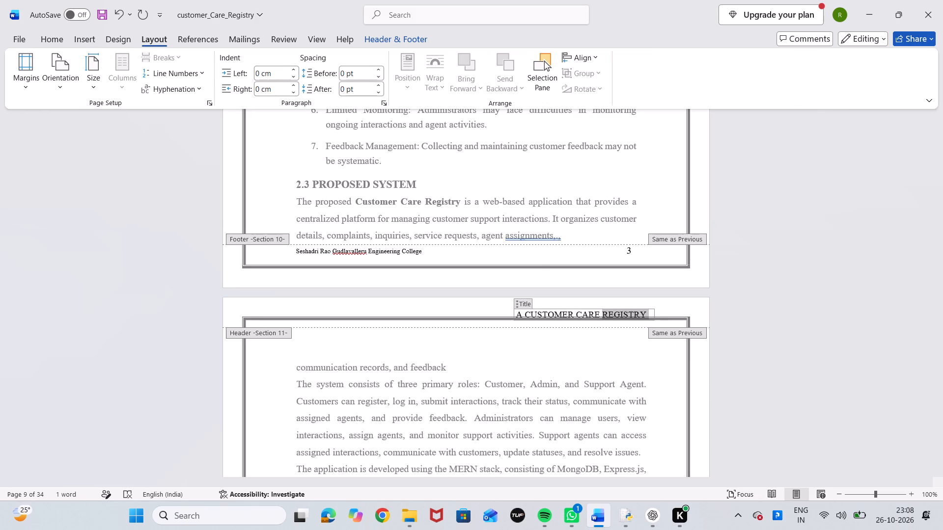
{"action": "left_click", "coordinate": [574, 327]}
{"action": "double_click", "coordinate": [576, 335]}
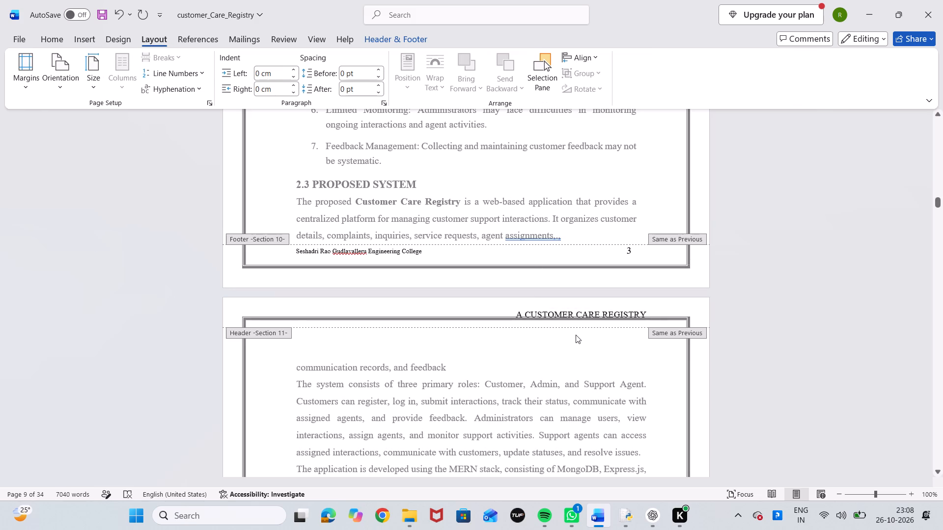
Set the header distance from the top to 1 cm for section 11, the page containing 2.4 Expected Benefits.
{"action": "double_click", "coordinate": [563, 310]}
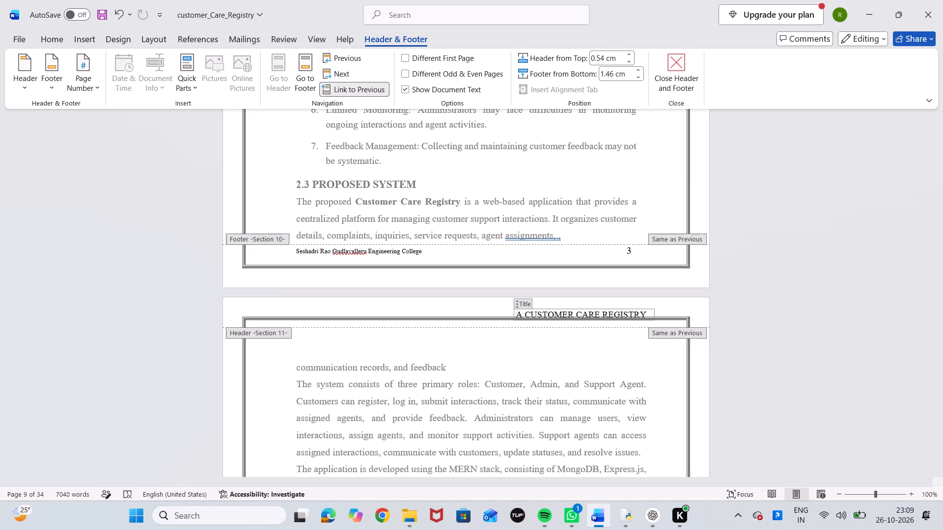
{"action": "right_click", "coordinate": [628, 54]}
{"action": "left_click", "coordinate": [628, 54]}
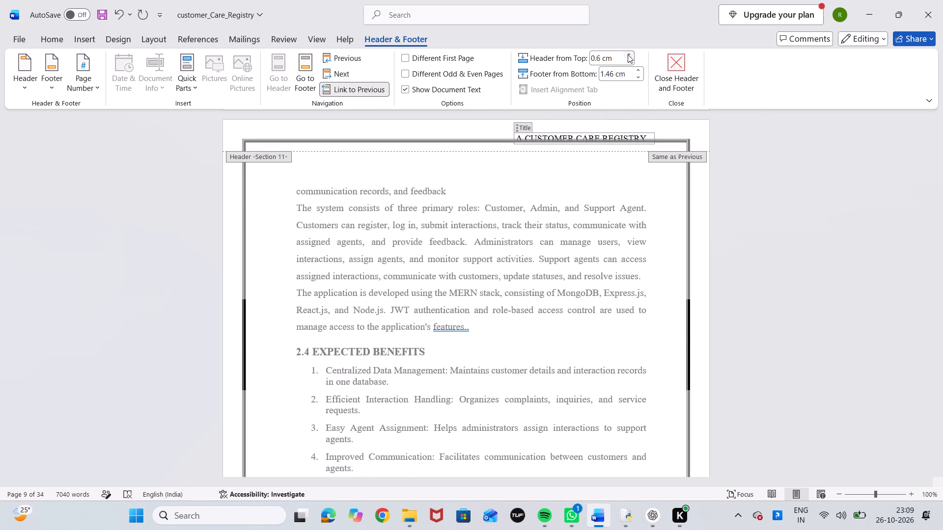
{"action": "left_click", "coordinate": [628, 54]}
{"action": "left_click", "coordinate": [628, 54]}
{"action": "left_click", "coordinate": [628, 54]}
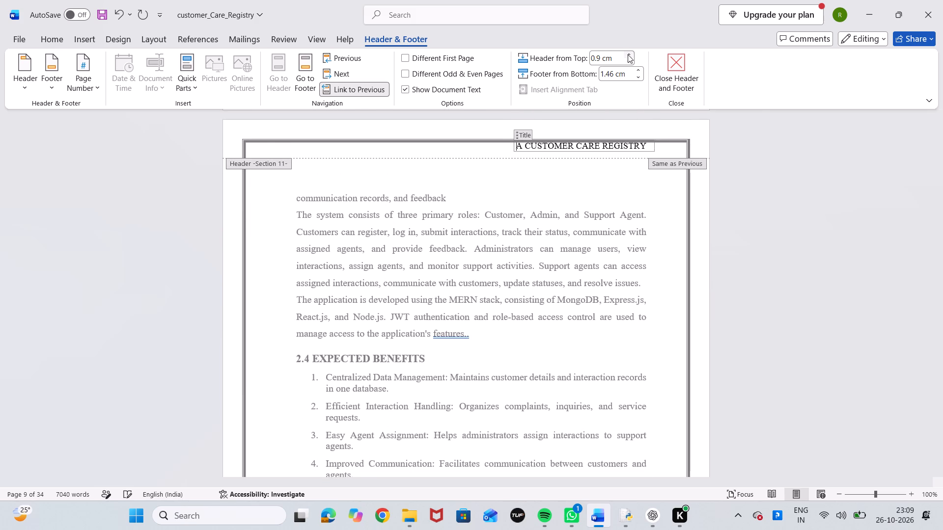
{"action": "left_click", "coordinate": [628, 54]}
Set the header distance from the top to 1 cm for section 12, which opens Chapter 3.
{"action": "scroll", "coordinate": [607, 197], "scroll_direction": "down", "scroll_amount": 2}
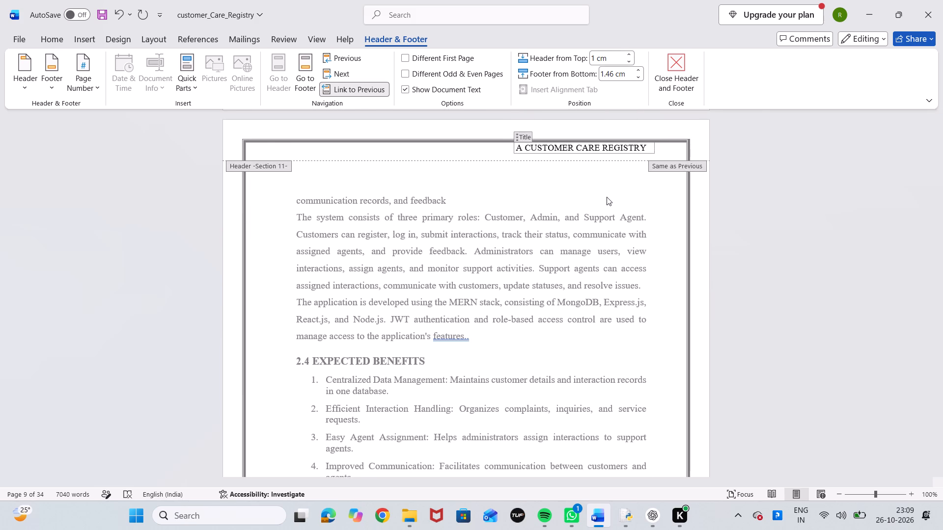
{"action": "scroll", "coordinate": [607, 197], "scroll_direction": "down", "scroll_amount": 4}
{"action": "left_click", "coordinate": [606, 199]}
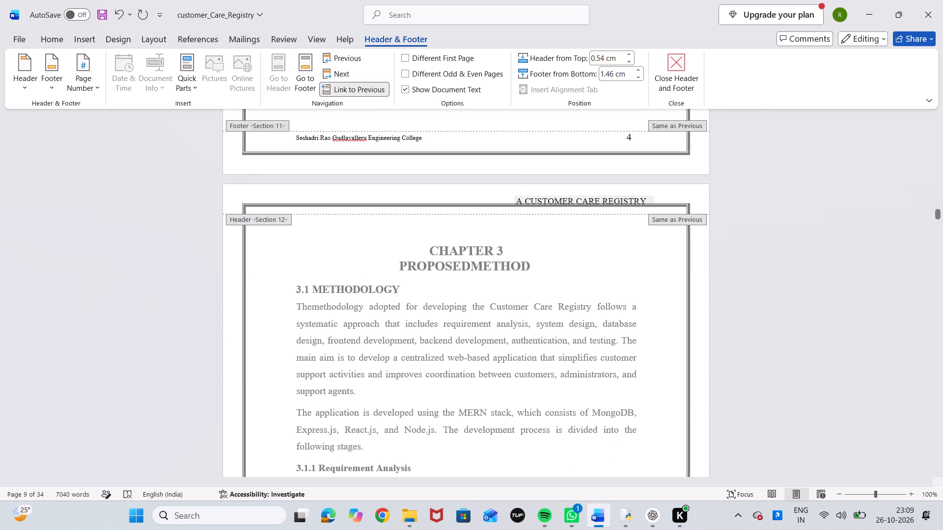
{"action": "double_click", "coordinate": [629, 53]}
{"action": "left_click", "coordinate": [629, 53]}
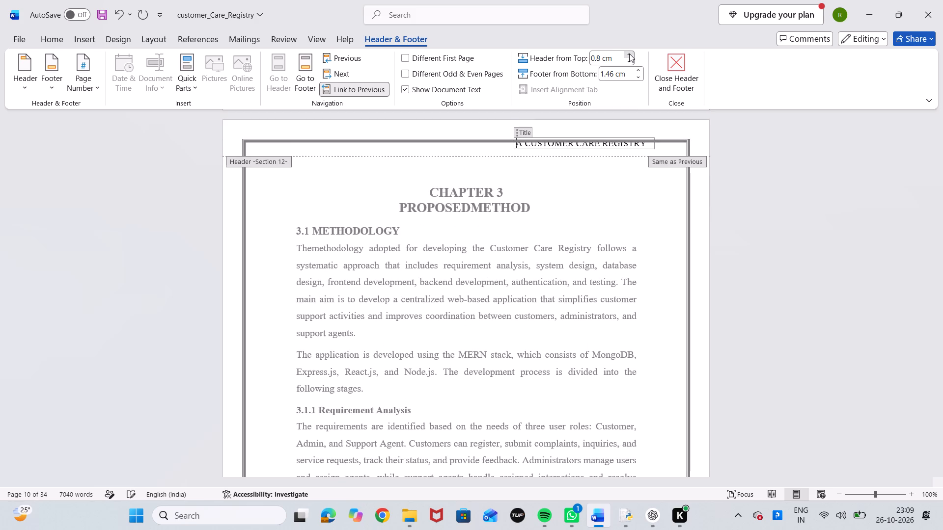
{"action": "left_click", "coordinate": [629, 53]}
{"action": "left_click", "coordinate": [629, 53]}
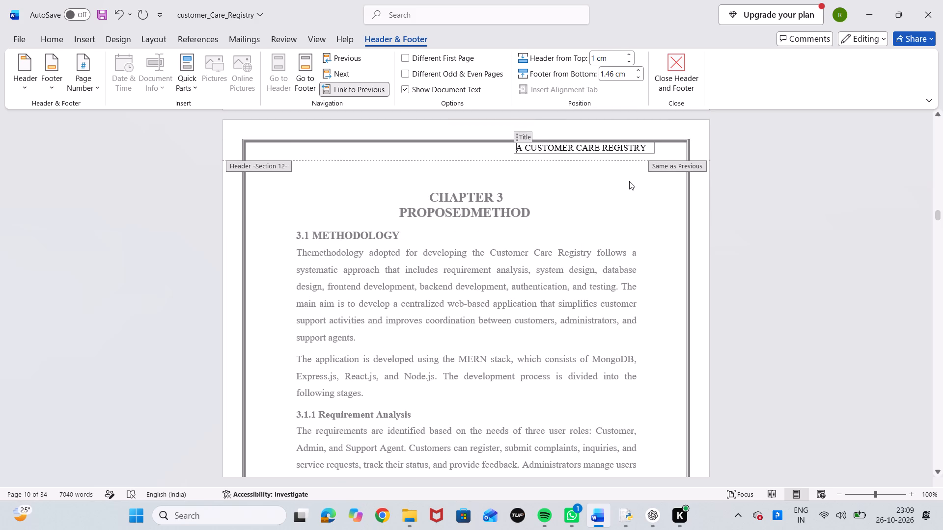
Set the header distance from the top to 1 cm for section 13, starting at 3.2.1 Data Flow.
{"action": "scroll", "coordinate": [629, 181], "scroll_direction": "down", "scroll_amount": 4}
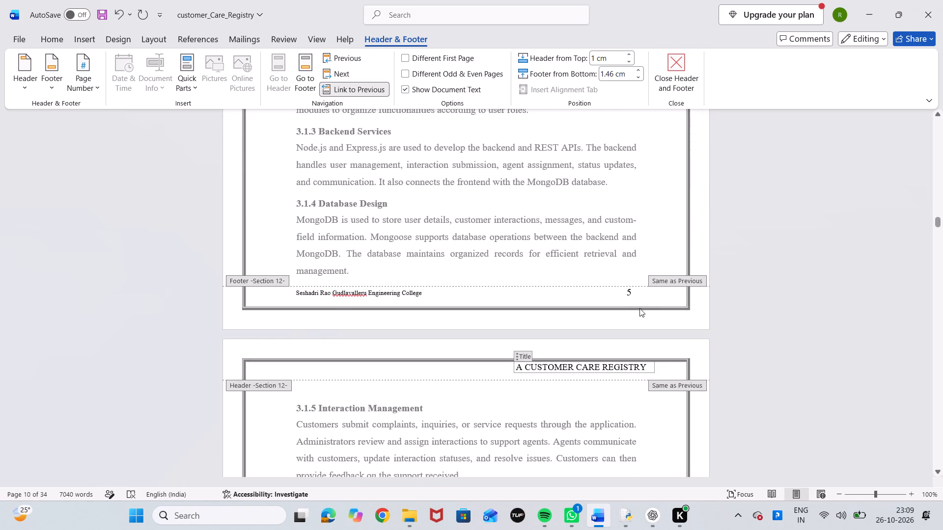
{"action": "scroll", "coordinate": [631, 293], "scroll_direction": "down", "scroll_amount": 9}
{"action": "left_click", "coordinate": [600, 361]}
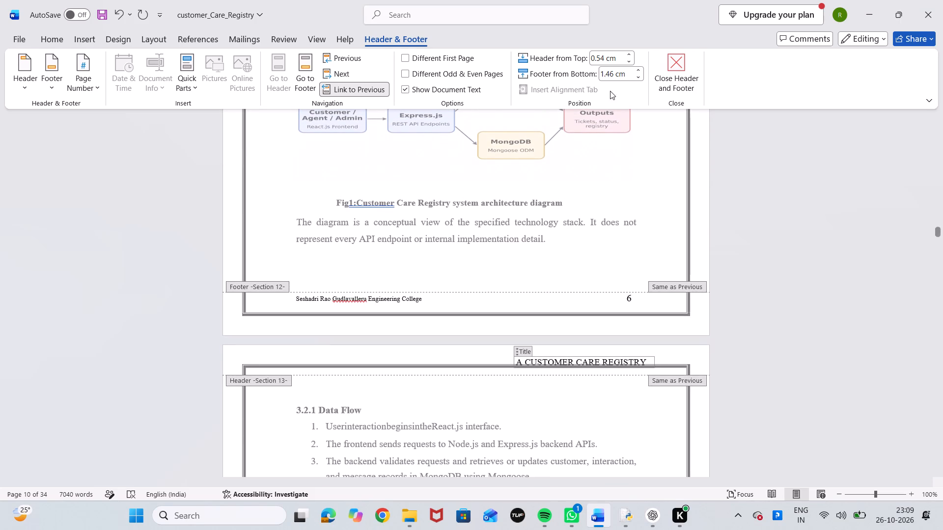
{"action": "double_click", "coordinate": [629, 53]}
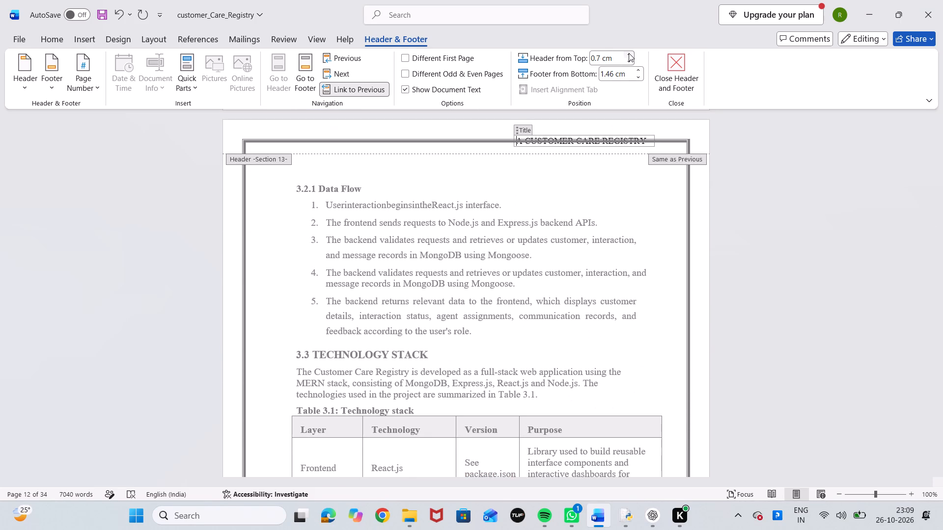
{"action": "left_click", "coordinate": [629, 53]}
{"action": "left_click", "coordinate": [629, 53]}
{"action": "left_click", "coordinate": [629, 53]}
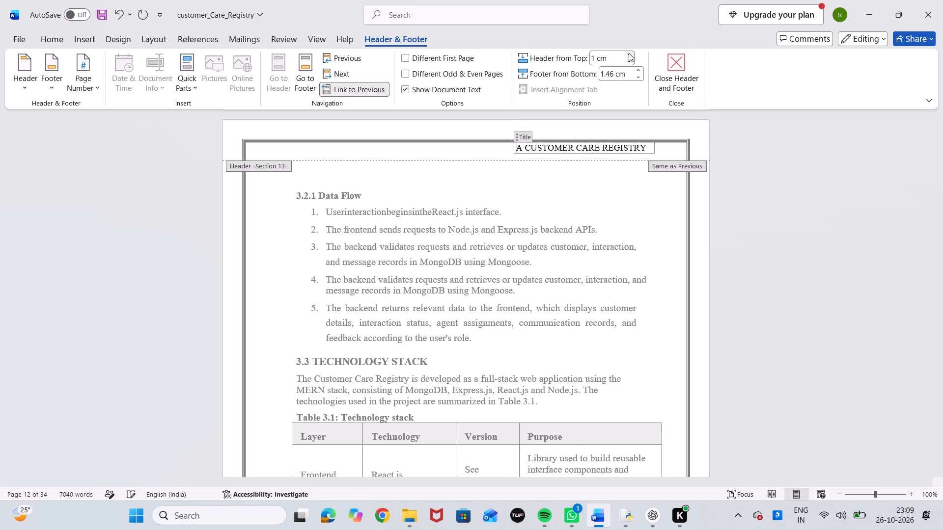
Set the header distance from the top to 1 cm for section 14, starting at 3.4 Implementation Modules.
{"action": "scroll", "coordinate": [629, 53], "scroll_direction": "down", "scroll_amount": 2}
{"action": "scroll", "coordinate": [639, 209], "scroll_direction": "down", "scroll_amount": 5}
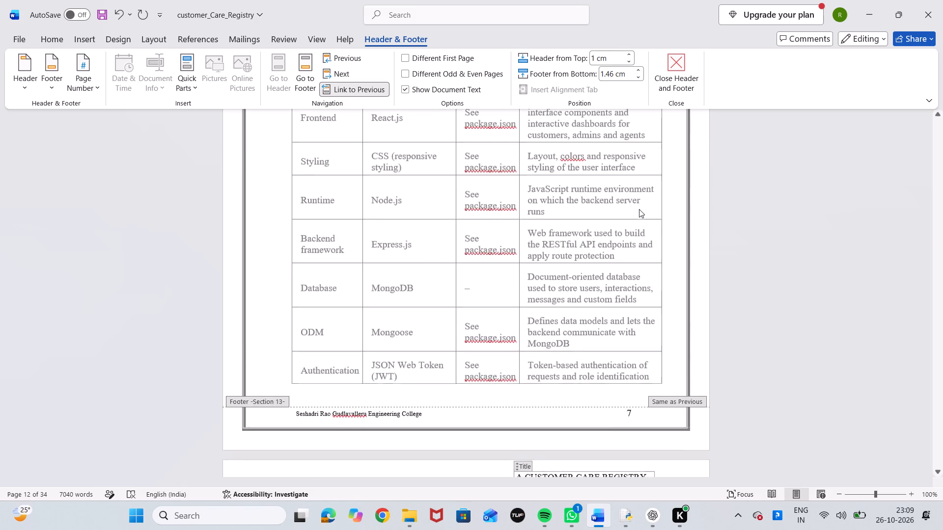
{"action": "scroll", "coordinate": [639, 209], "scroll_direction": "down", "scroll_amount": 1}
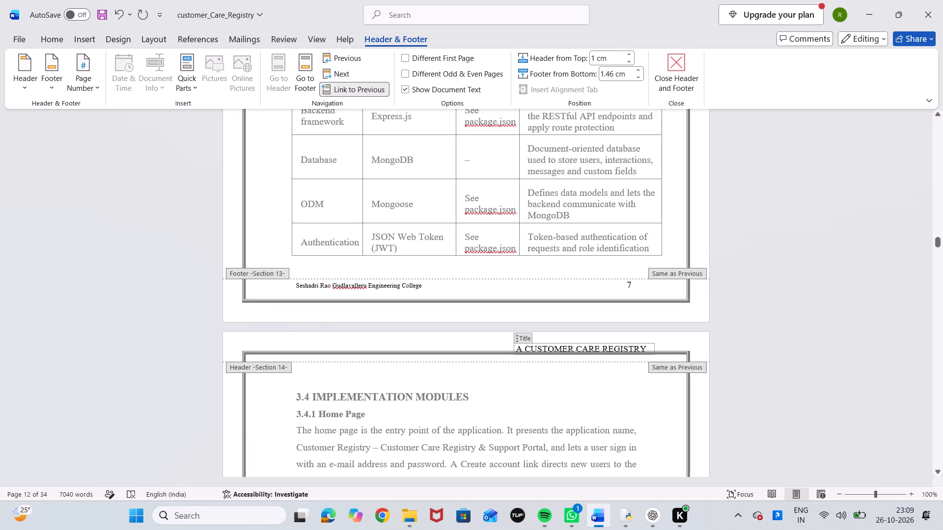
{"action": "left_click", "coordinate": [601, 348]}
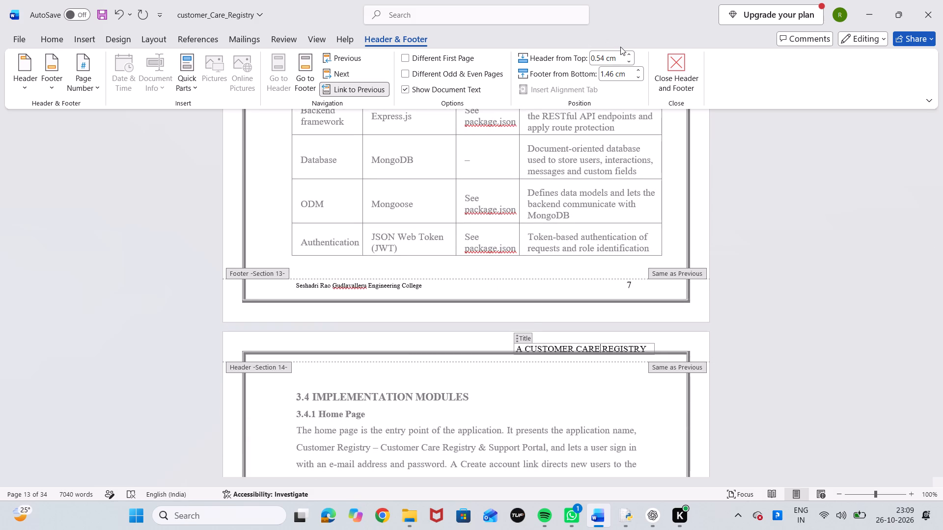
{"action": "triple_click", "coordinate": [629, 53]}
{"action": "left_click", "coordinate": [629, 53]}
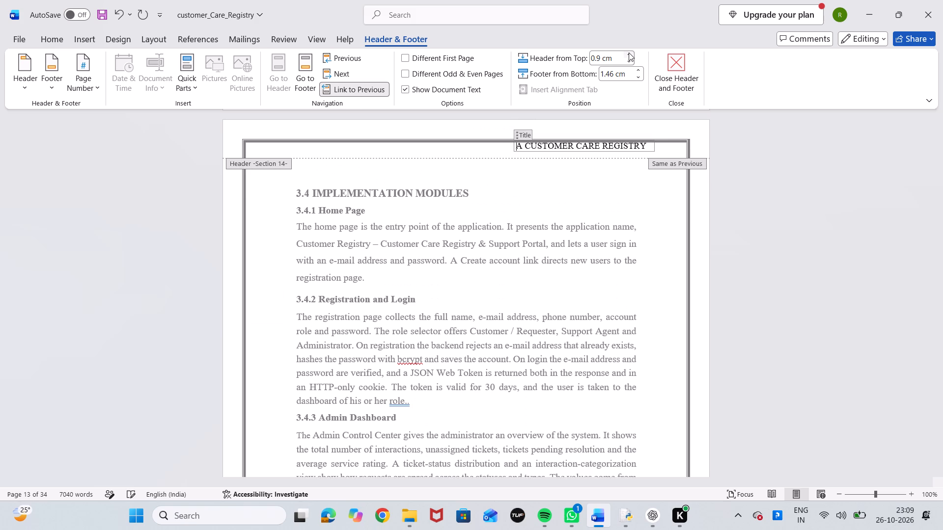
{"action": "left_click", "coordinate": [629, 53]}
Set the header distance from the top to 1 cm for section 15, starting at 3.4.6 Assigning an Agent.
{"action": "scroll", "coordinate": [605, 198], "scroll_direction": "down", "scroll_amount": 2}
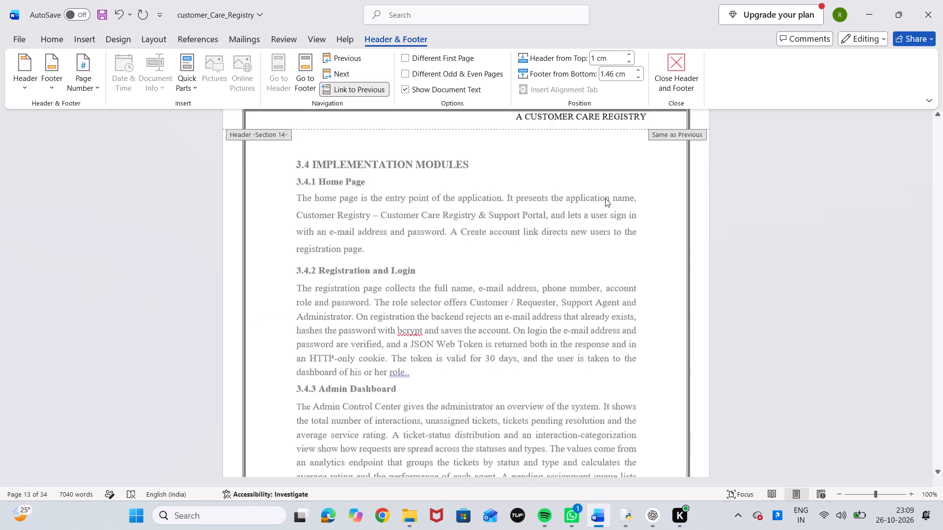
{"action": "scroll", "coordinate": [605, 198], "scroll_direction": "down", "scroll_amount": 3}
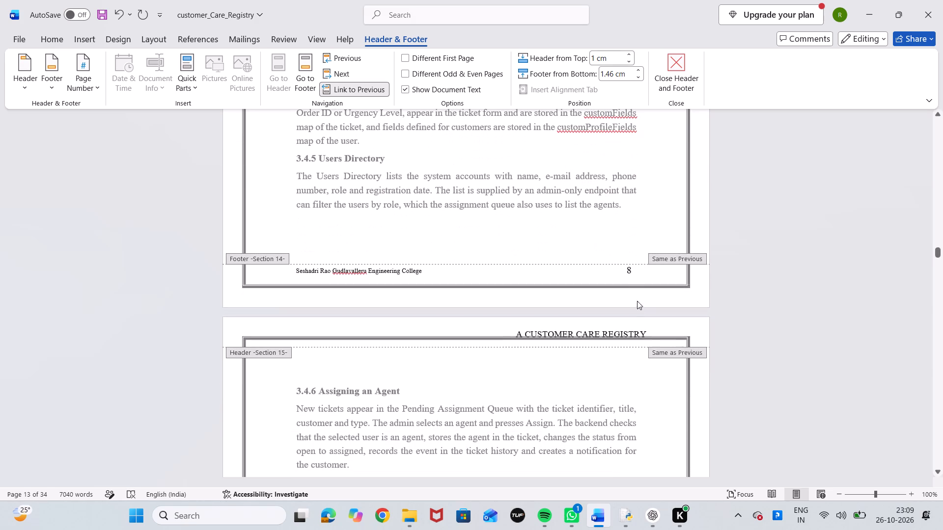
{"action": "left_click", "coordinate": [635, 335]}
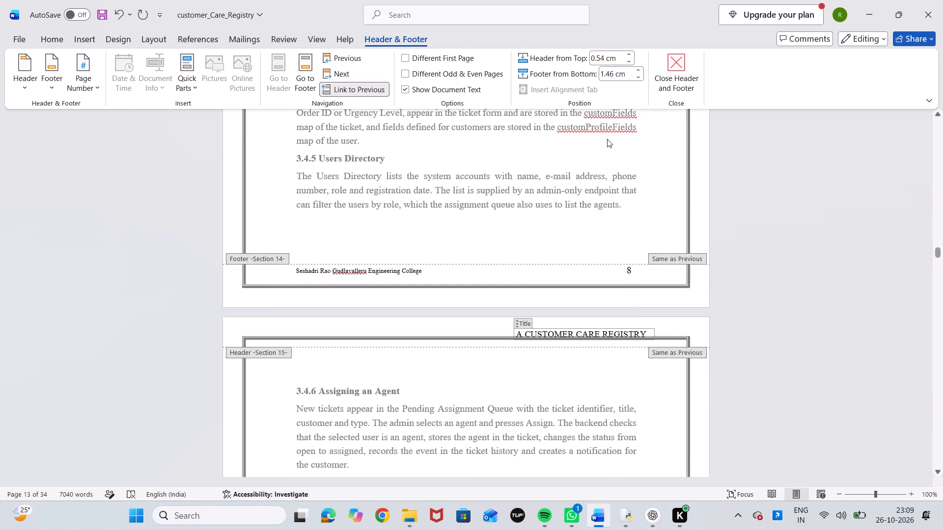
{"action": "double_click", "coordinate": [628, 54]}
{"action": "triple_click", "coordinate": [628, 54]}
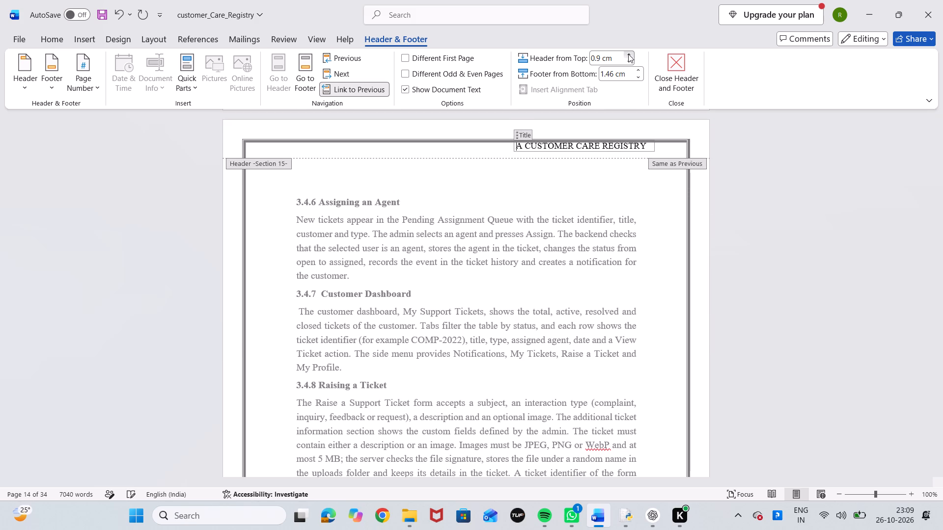
Examine the page layout of section 15 through to the start of section 16 at 3.4.12 API Endpoints.
{"action": "scroll", "coordinate": [571, 152], "scroll_direction": "down", "scroll_amount": 8}
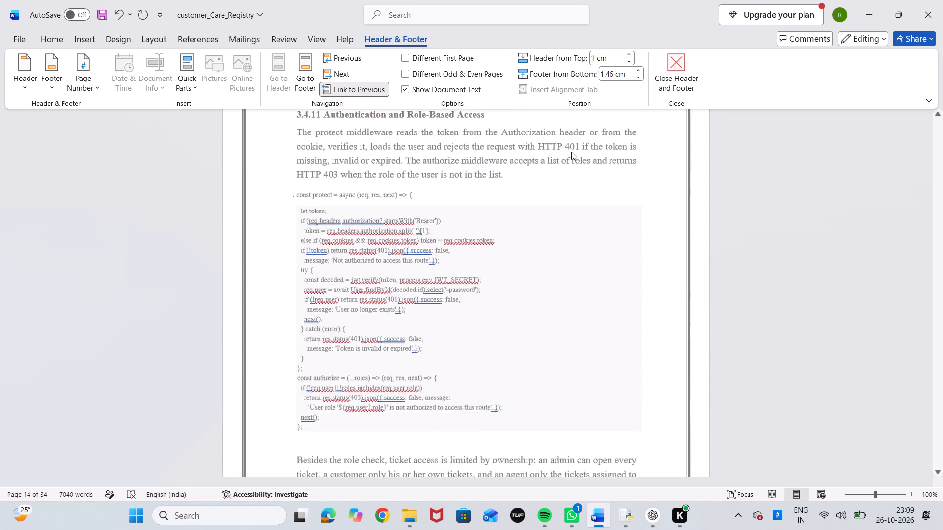
{"action": "scroll", "coordinate": [571, 152], "scroll_direction": "down", "scroll_amount": 3}
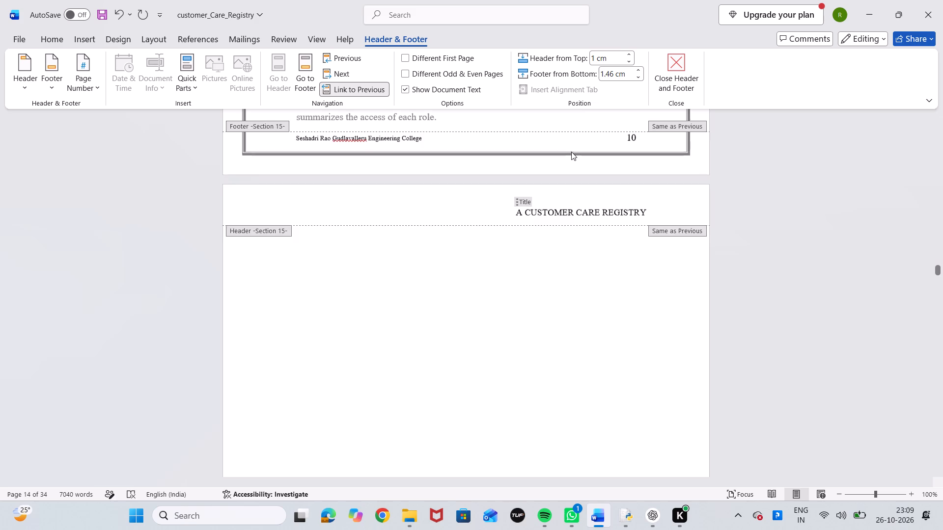
{"action": "scroll", "coordinate": [571, 152], "scroll_direction": "down", "scroll_amount": 6}
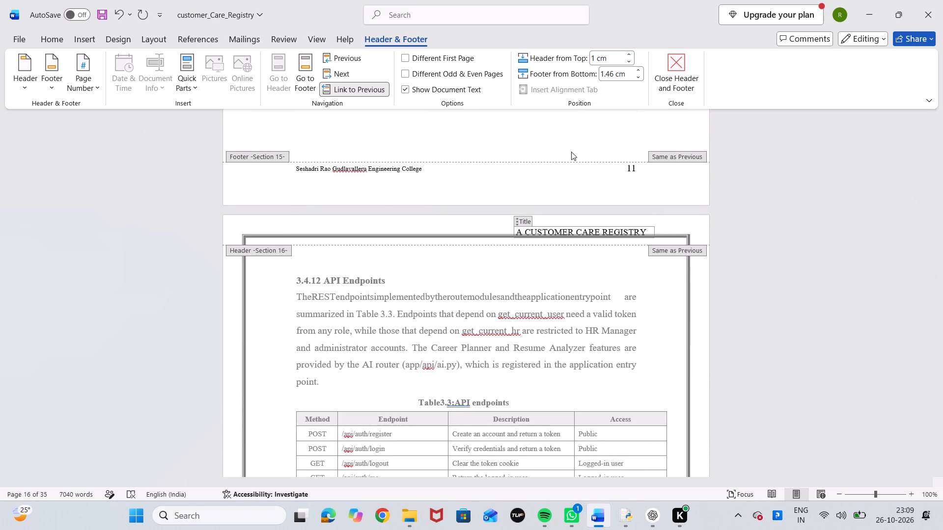
Undo the header distance changes made across the sections.
{"action": "key", "text": "ctrl+z"}
{"action": "key", "text": "ctrl+z"}
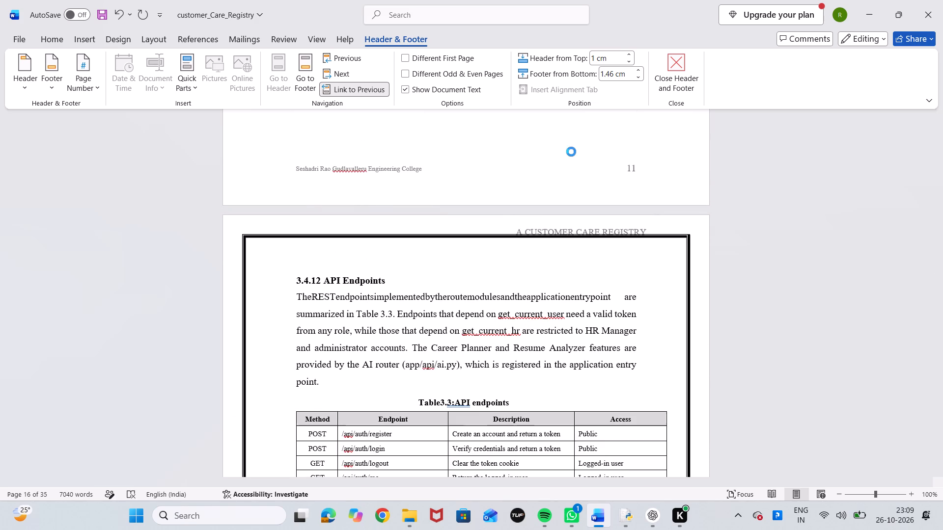
{"action": "key", "text": "ctrl+z"}
{"action": "key", "text": "ctrl+z"}
{"action": "key", "text": "ctrl+z"}
{"action": "key", "text": "ctrl+z"}
{"action": "key", "text": "ctrl+z"}
{"action": "key", "text": "ctrl+z"}
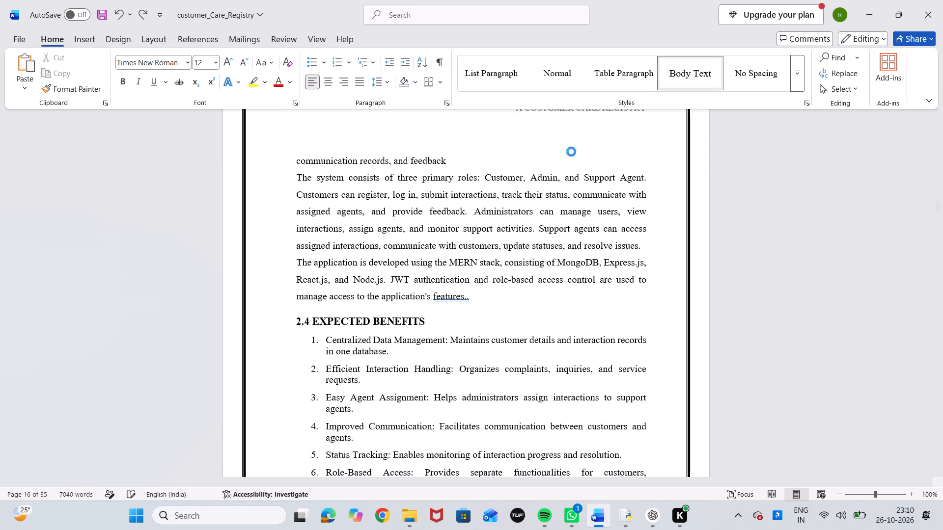
{"action": "key", "text": "ctrl+z"}
{"action": "key", "text": "ctrl+z"}
{"action": "key", "text": "ctrl+z"}
{"action": "key", "text": "ctrl+z"}
{"action": "key", "text": "ctrl+z"}
{"action": "key", "text": "ctrl+z"}
{"action": "key", "text": "ctrl+z"}
{"action": "key", "text": "ctrl+z"}
{"action": "key", "text": "ctrl+z"}
{"action": "key", "text": "ctrl+z"}
{"action": "key", "text": "ctrl+z"}
{"action": "key", "text": "ctrl+z"}
{"action": "key", "text": "ctrl+z"}
{"action": "key", "text": "ctrl+z"}
{"action": "key", "text": "ctrl+z"}
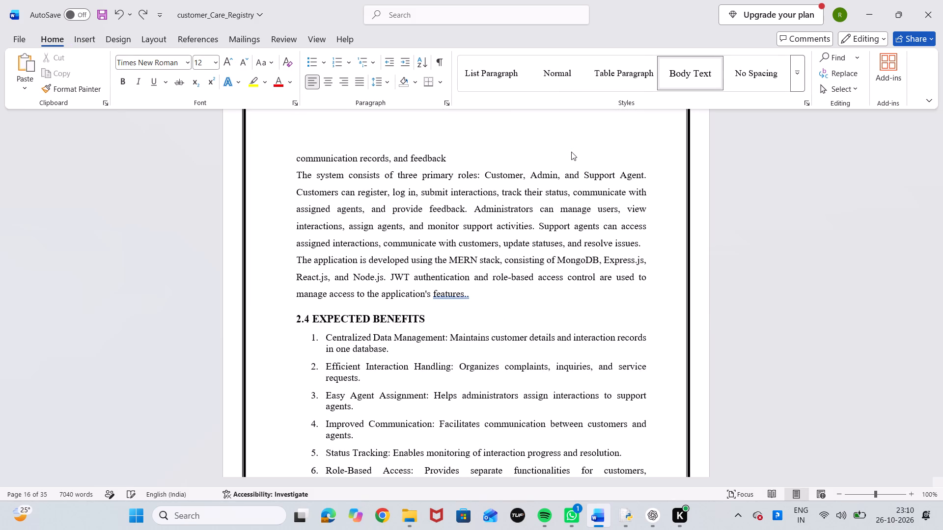
{"action": "key", "text": "ctrl+z"}
{"action": "key", "text": "ctrl+z"}
{"action": "key", "text": "ctrl+z"}
{"action": "key", "text": "ctrl+z"}
{"action": "key", "text": "ctrl+z"}
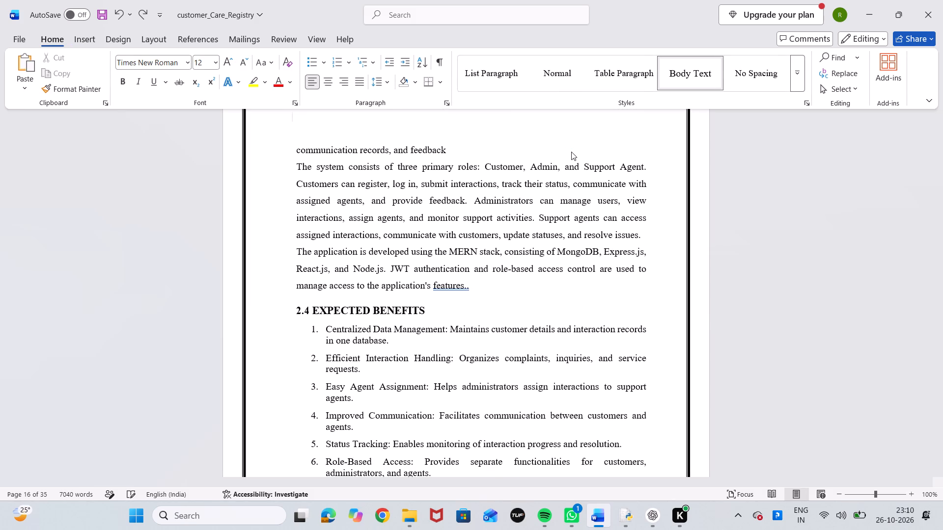
{"action": "key", "text": "ctrl+z"}
Undo the retyping of the header title back to "Internal Job Mobility Assistant – Project Report".
{"action": "scroll", "coordinate": [571, 152], "scroll_direction": "up", "scroll_amount": 3}
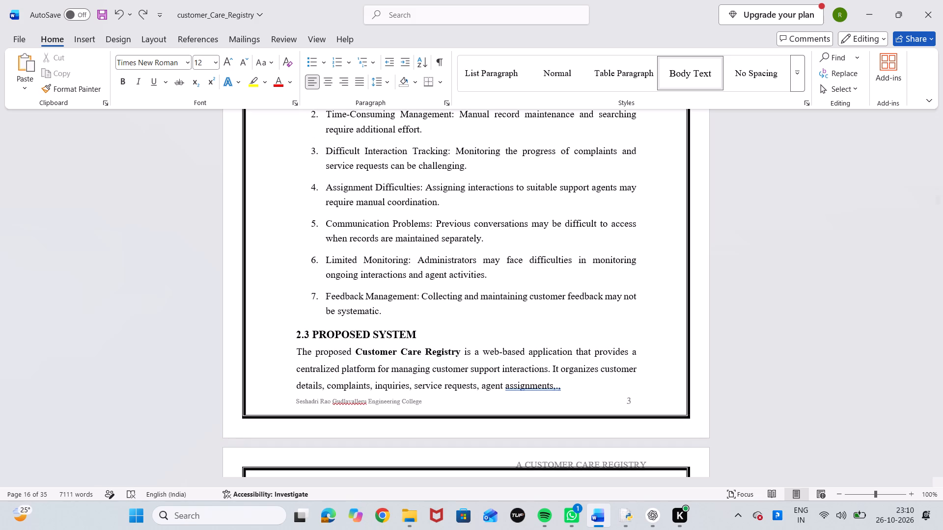
{"action": "key", "text": "ctrl+z"}
{"action": "key", "text": "ctrl+z"}
{"action": "key", "text": "ctrl+z"}
{"action": "key", "text": "ctrl+z"}
{"action": "key", "text": "ctrl+z"}
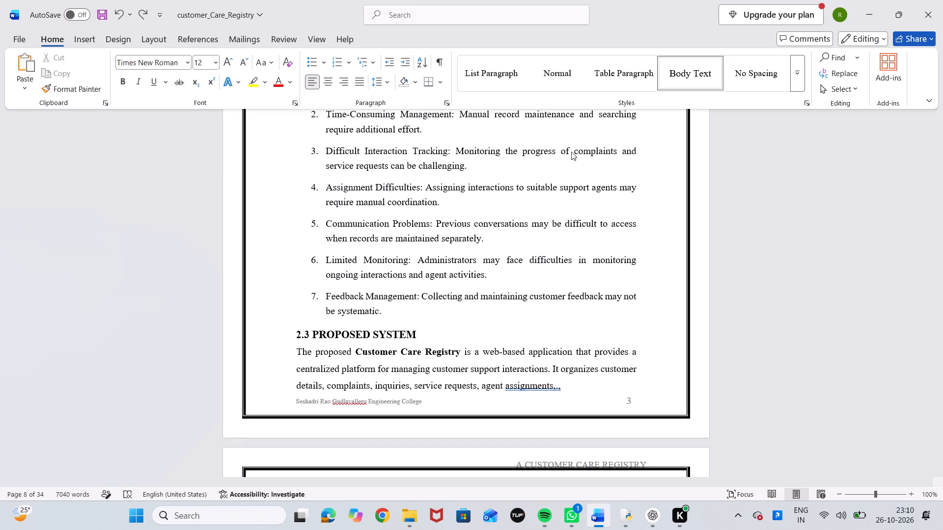
{"action": "key", "text": "ctrl+z"}
{"action": "key", "text": "ctrl+z"}
{"action": "scroll", "coordinate": [571, 152], "scroll_direction": "up", "scroll_amount": 4}
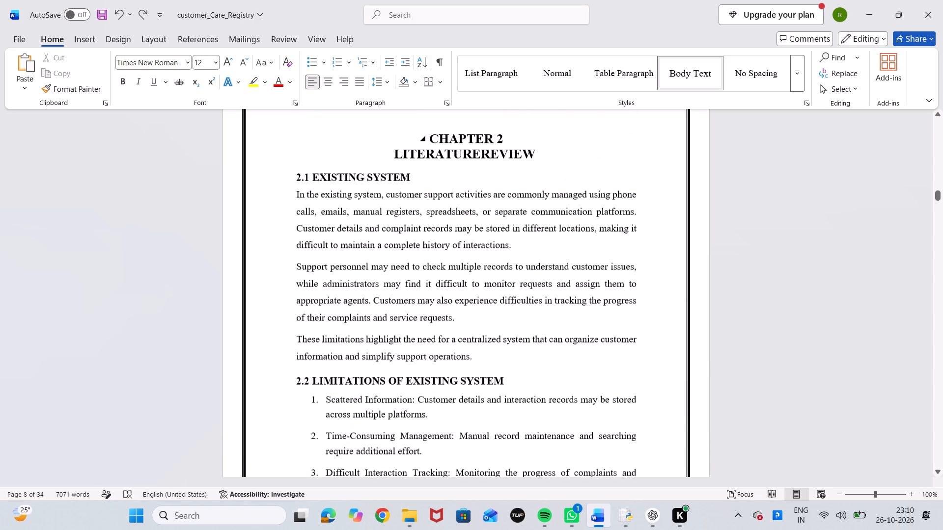
{"action": "key", "text": "ctrl+z"}
{"action": "key", "text": "ctrl+z"}
{"action": "key", "text": "ctrl+z"}
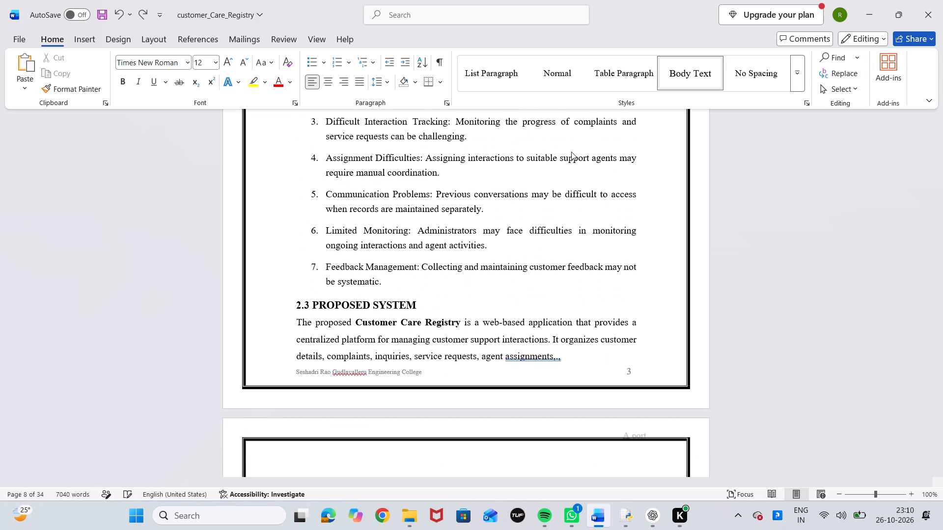
{"action": "key", "text": "ctrl+z"}
{"action": "key", "text": "ctrl+z"}
{"action": "key", "text": "ctrl+z"}
{"action": "key", "text": "ctrl+z"}
{"action": "key", "text": "ctrl+z"}
{"action": "key", "text": "ctrl+z"}
{"action": "key", "text": "ctrl+z"}
{"action": "key", "text": "ctrl+z"}
{"action": "key", "text": "ctrl+z"}
{"action": "key", "text": "ctrl+z"}
{"action": "key", "text": "ctrl+z"}
{"action": "key", "text": "ctrl+z"}
{"action": "key", "text": "ctrl+z"}
{"action": "key", "text": "ctrl+z"}
{"action": "key", "text": "ctrl+z"}
{"action": "key", "text": "ctrl+z"}
{"action": "key", "text": "ctrl+z"}
{"action": "key", "text": "ctrl+z"}
{"action": "key", "text": "ctrl+z"}
{"action": "key", "text": "ctrl+z"}
{"action": "key", "text": "ctrl+z"}
{"action": "key", "text": "ctrl+z"}
{"action": "key", "text": "ctrl+z"}
{"action": "key", "text": "ctrl+z"}
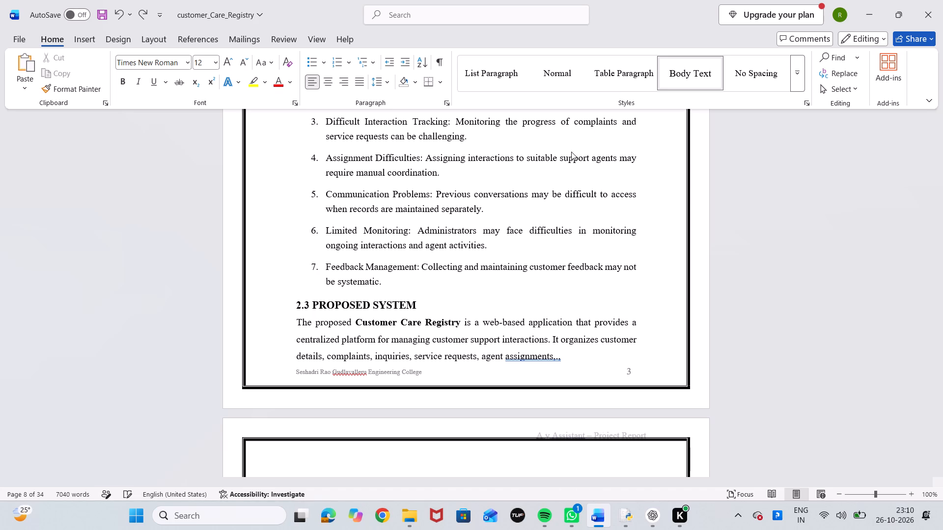
{"action": "key", "text": "ctrl+z"}
{"action": "key", "text": "ctrl+z"}
{"action": "key", "text": "ctrl+z"}
{"action": "key", "text": "ctrl+z"}
{"action": "key", "text": "ctrl+z"}
{"action": "key", "text": "ctrl+z"}
{"action": "key", "text": "ctrl+z"}
{"action": "key", "text": "ctrl+z"}
{"action": "key", "text": "ctrl+z"}
{"action": "key", "text": "ctrl+z"}
{"action": "key", "text": "ctrl+z"}
{"action": "key", "text": "ctrl+z"}
{"action": "key", "text": "ctrl+z"}
{"action": "key", "text": "ctrl+z"}
{"action": "key", "text": "ctrl+z"}
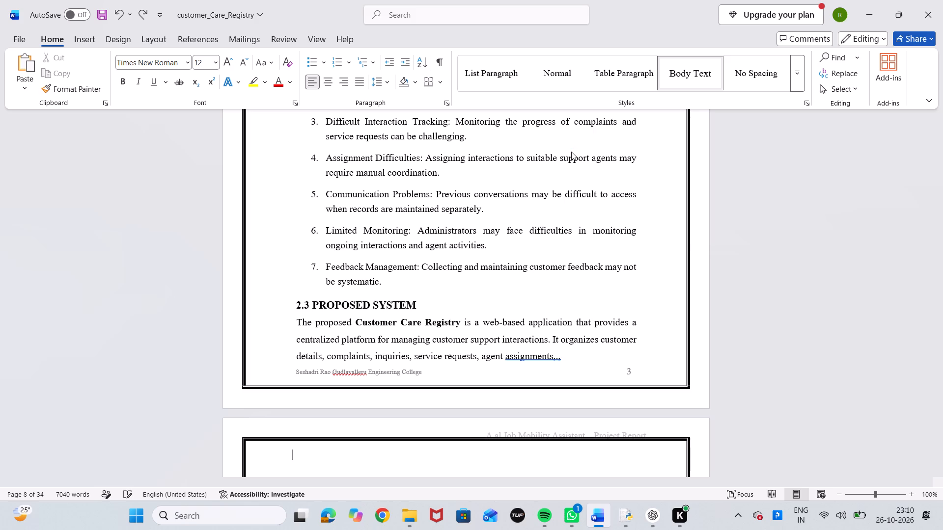
{"action": "key", "text": "ctrl+z"}
{"action": "key", "text": "ctrl+z"}
{"action": "key", "text": "ctrl+z"}
{"action": "key", "text": "ctrl+z"}
{"action": "key", "text": "ctrl+z"}
{"action": "key", "text": "ctrl+z"}
{"action": "key", "text": "ctrl+z"}
{"action": "key", "text": "ctrl+z"}
{"action": "key", "text": "ctrl+z"}
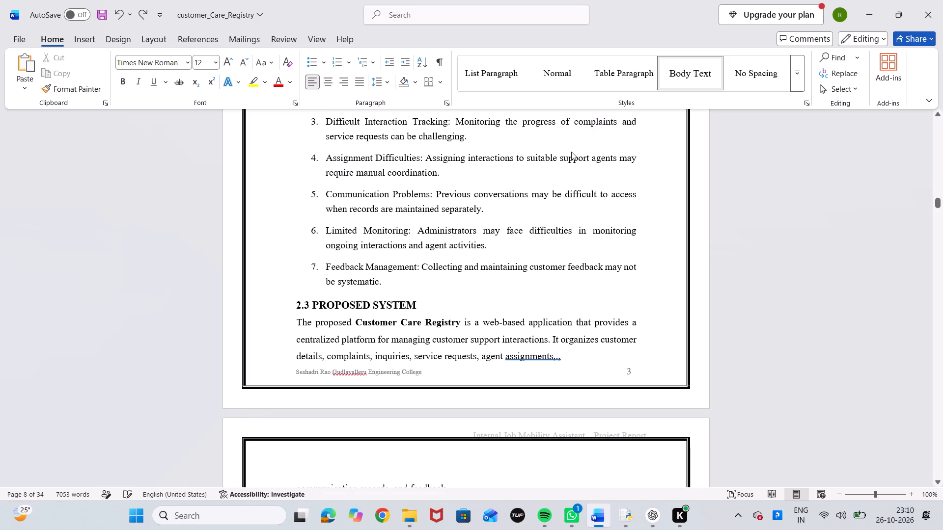
Undo the remaining header edits back to before the document title header was inserted.
{"action": "scroll", "coordinate": [571, 152], "scroll_direction": "up", "scroll_amount": 6}
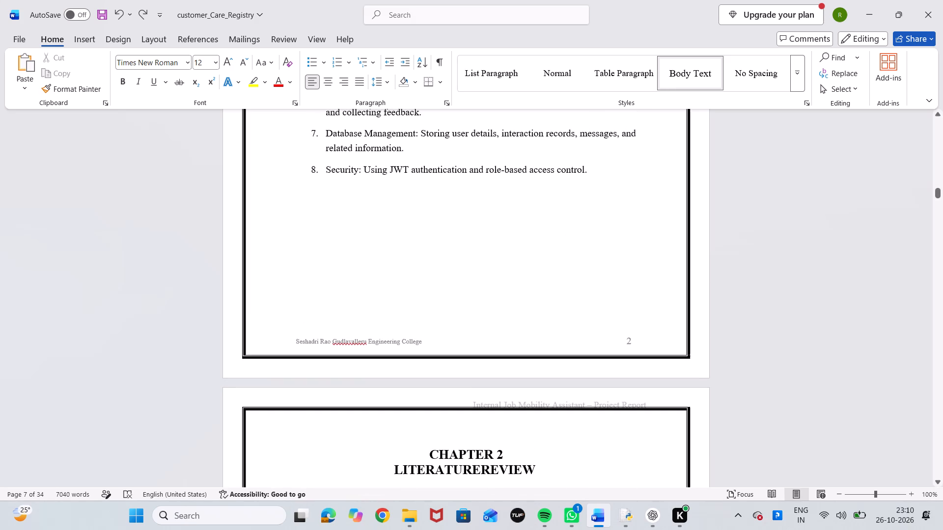
{"action": "key", "text": "ctrl+z"}
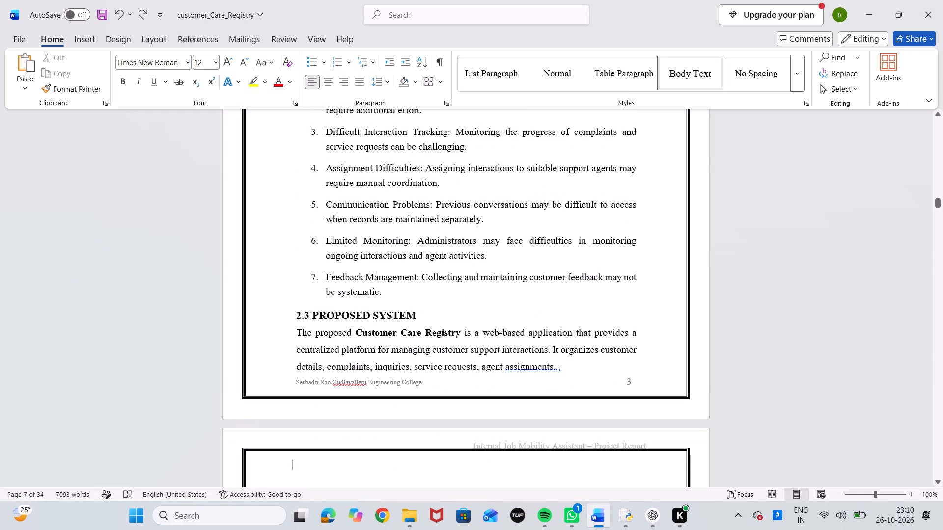
{"action": "key", "text": "ctrl+z"}
{"action": "key", "text": "ctrl+z"}
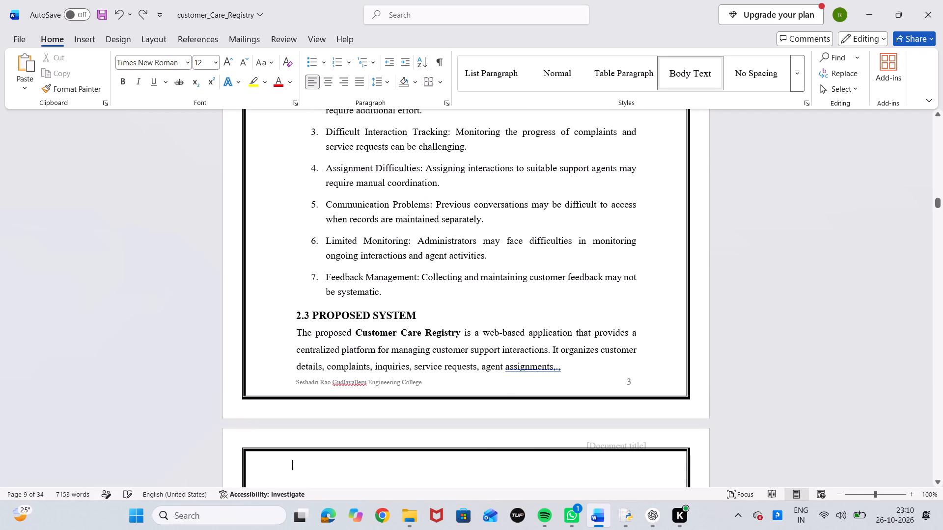
{"action": "key", "text": "ctrl+z"}
Save the report after checking the top of the Chapter 1 page.
{"action": "scroll", "coordinate": [571, 152], "scroll_direction": "up", "scroll_amount": 2}
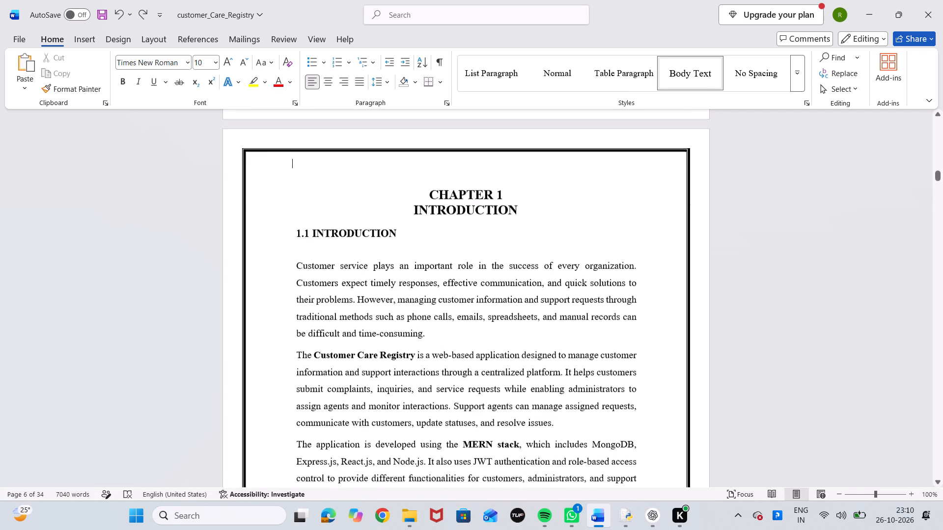
{"action": "scroll", "coordinate": [571, 152], "scroll_direction": "up", "scroll_amount": 2}
{"action": "key", "text": "ctrl+s"}
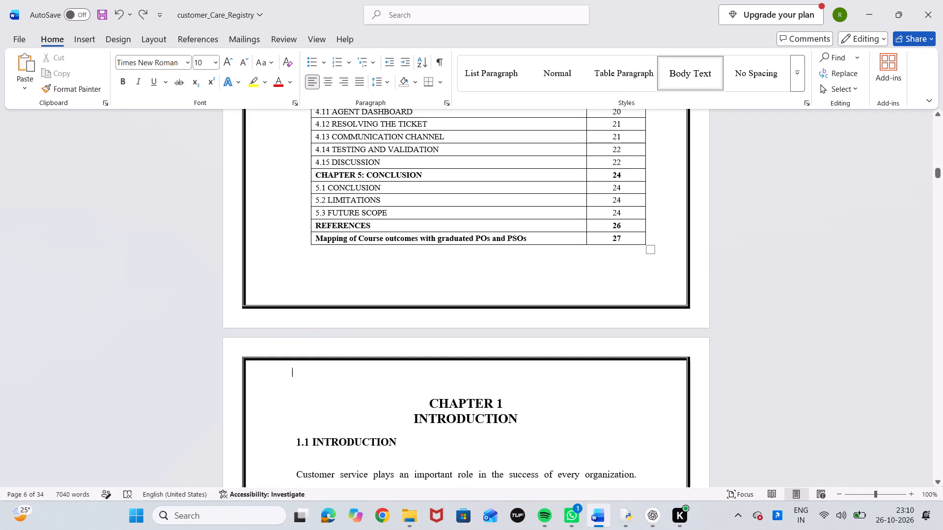
{"action": "key", "text": "ctrl+s"}
Look through the saved report down to the course outcome mapping table and back up to the references list.
{"action": "scroll", "coordinate": [571, 152], "scroll_direction": "down", "scroll_amount": 9}
{"action": "scroll", "coordinate": [571, 152], "scroll_direction": "down", "scroll_amount": 16}
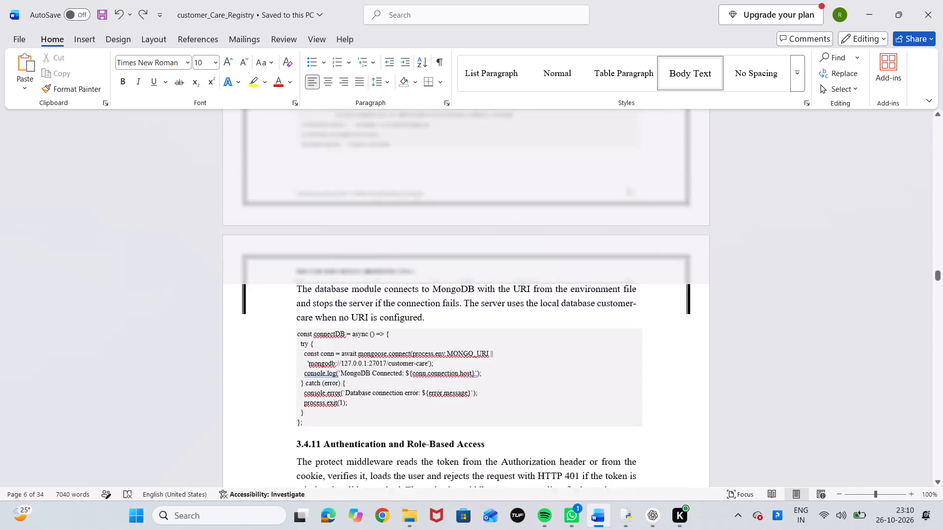
{"action": "scroll", "coordinate": [571, 152], "scroll_direction": "down", "scroll_amount": 18}
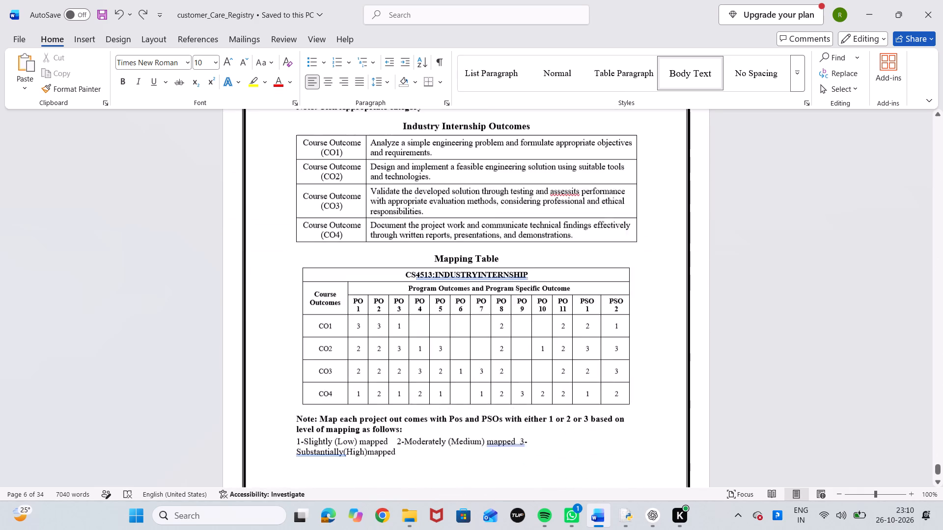
{"action": "scroll", "coordinate": [571, 152], "scroll_direction": "down", "scroll_amount": 5}
{"action": "scroll", "coordinate": [571, 152], "scroll_direction": "up", "scroll_amount": 3}
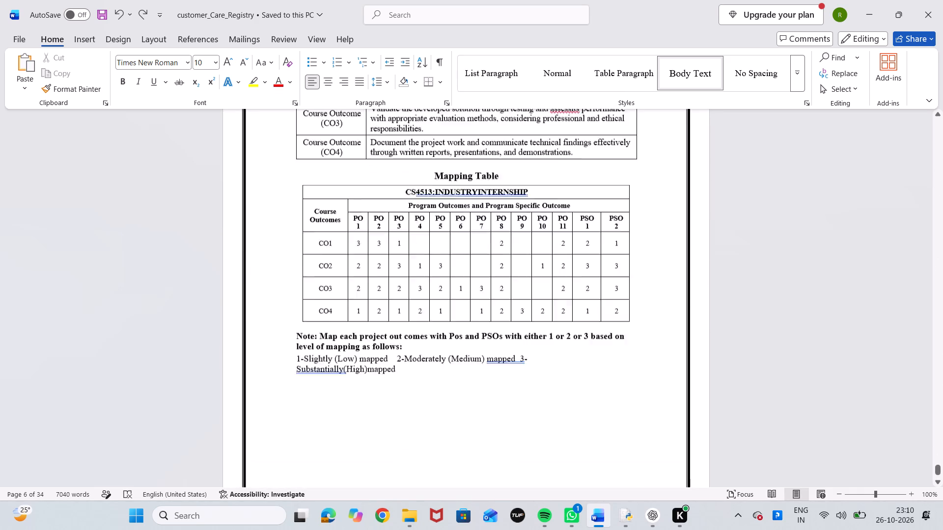
{"action": "scroll", "coordinate": [571, 152], "scroll_direction": "up", "scroll_amount": 7}
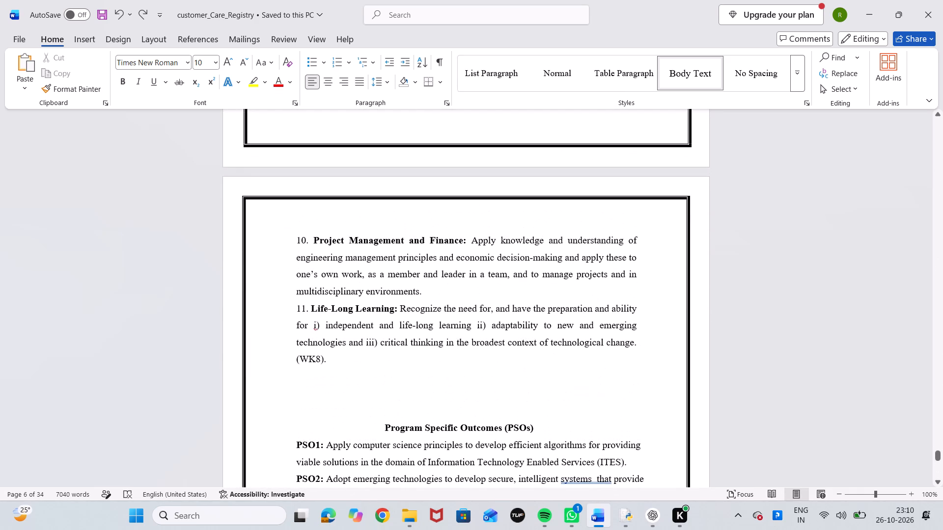
{"action": "scroll", "coordinate": [571, 152], "scroll_direction": "up", "scroll_amount": 2}
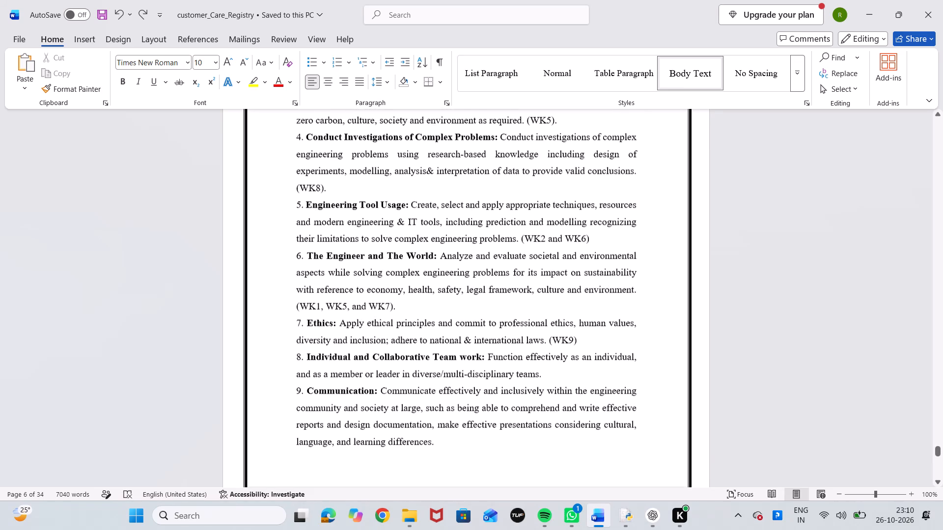
{"action": "scroll", "coordinate": [571, 152], "scroll_direction": "up", "scroll_amount": 3}
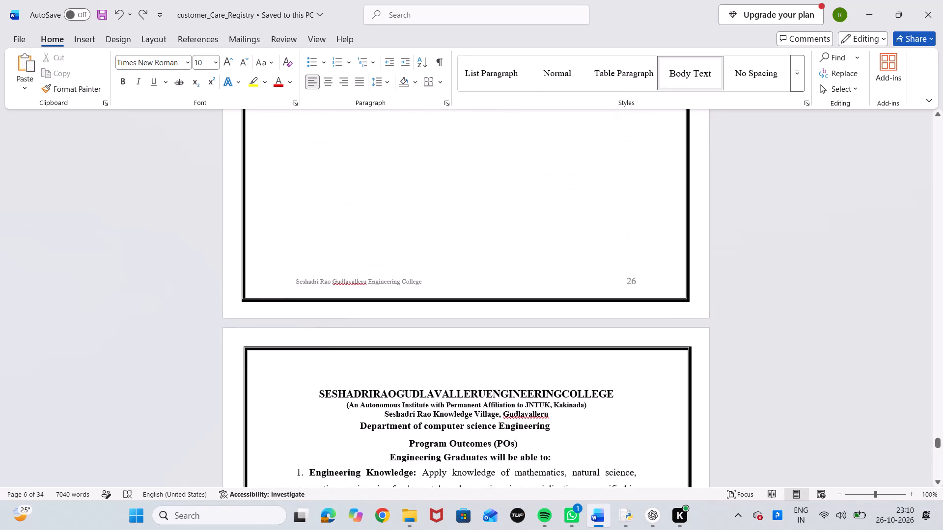
{"action": "scroll", "coordinate": [571, 152], "scroll_direction": "up", "scroll_amount": 4}
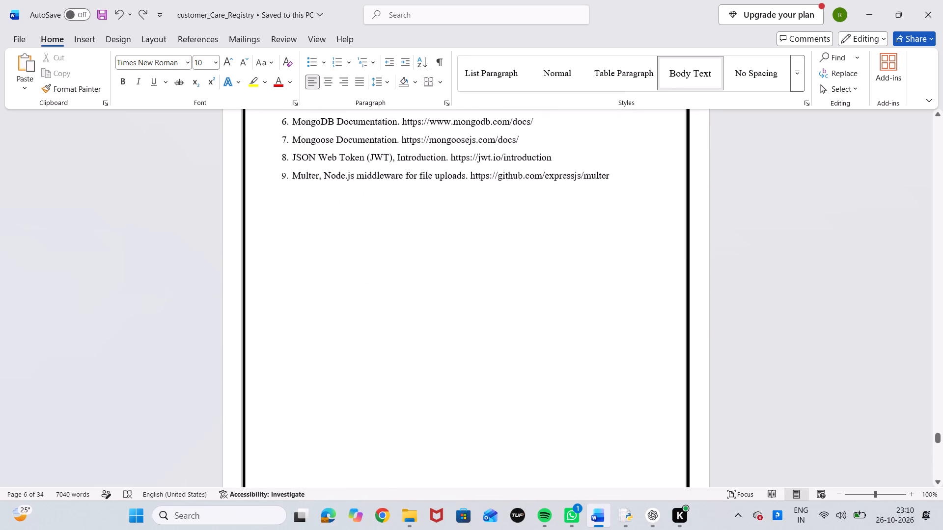
Look back through the Chapter 5 future scope, limitations and conclusion pages, and check the table of contents entries.
{"action": "scroll", "coordinate": [571, 152], "scroll_direction": "up", "scroll_amount": 9}
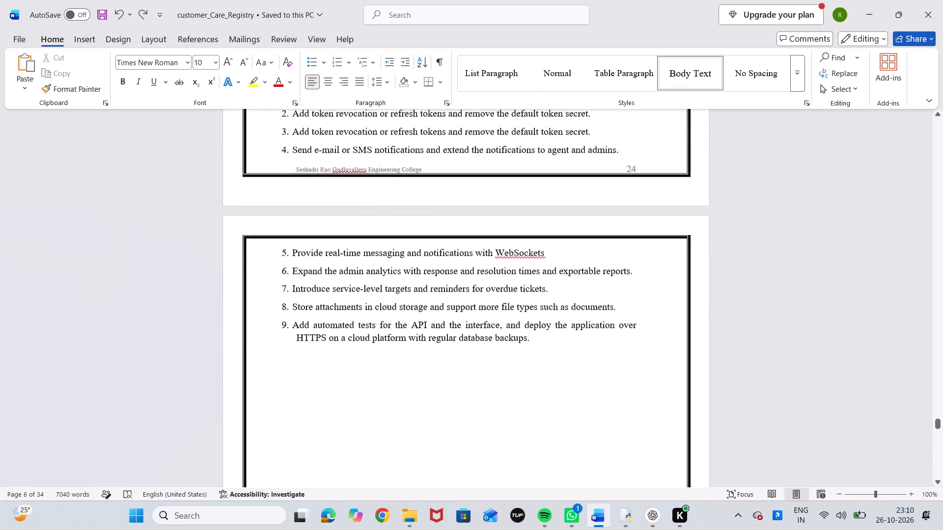
{"action": "scroll", "coordinate": [571, 152], "scroll_direction": "up", "scroll_amount": 5}
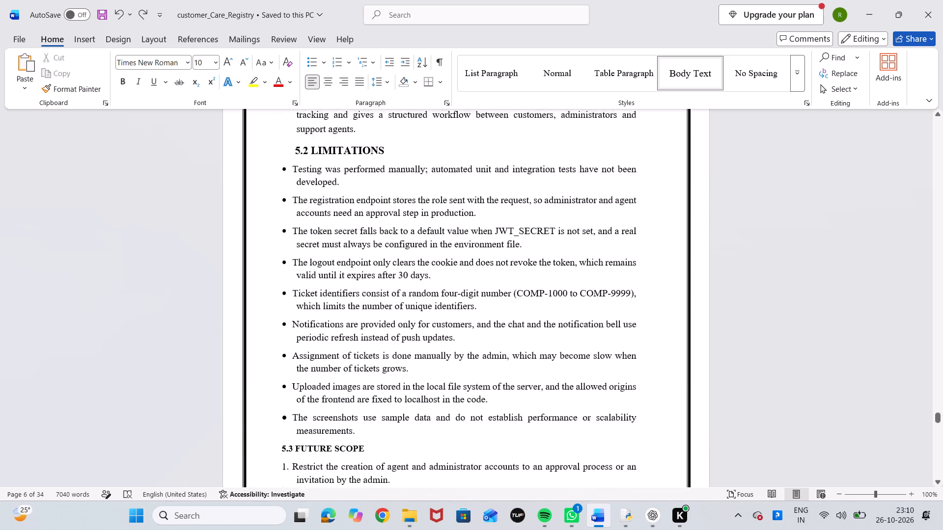
{"action": "scroll", "coordinate": [571, 152], "scroll_direction": "up", "scroll_amount": 2}
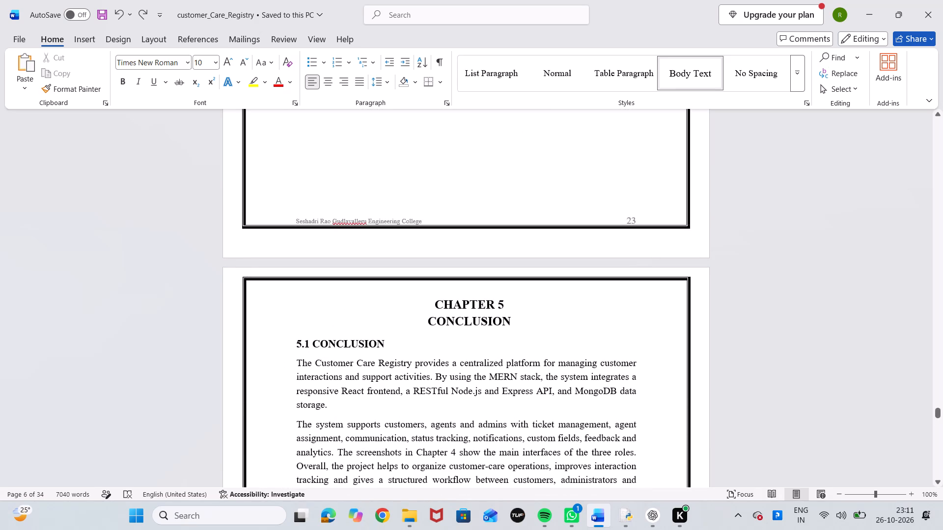
{"action": "scroll", "coordinate": [571, 152], "scroll_direction": "down", "scroll_amount": 1}
{"action": "scroll", "coordinate": [571, 152], "scroll_direction": "up", "scroll_amount": 10}
{"action": "scroll", "coordinate": [571, 152], "scroll_direction": "up", "scroll_amount": 20}
{"action": "scroll", "coordinate": [571, 152], "scroll_direction": "up", "scroll_amount": 8}
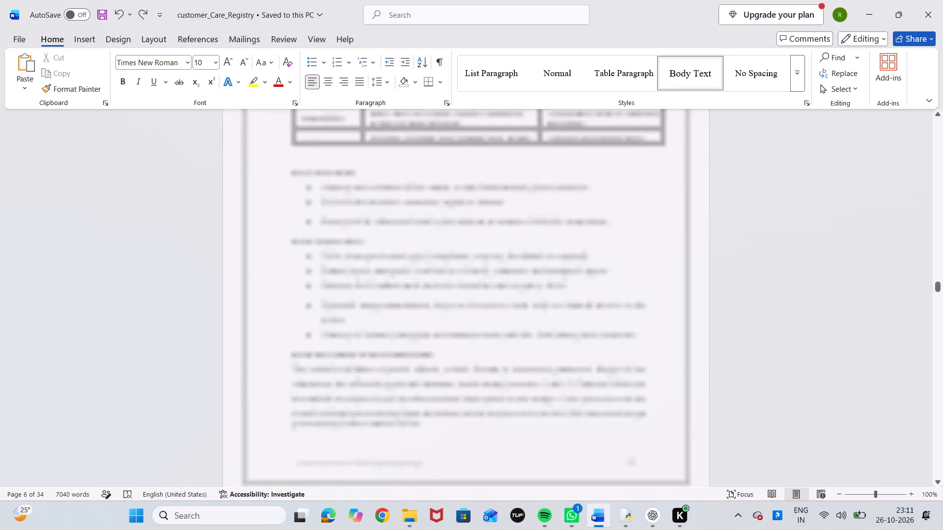
{"action": "scroll", "coordinate": [571, 152], "scroll_direction": "down", "scroll_amount": 6}
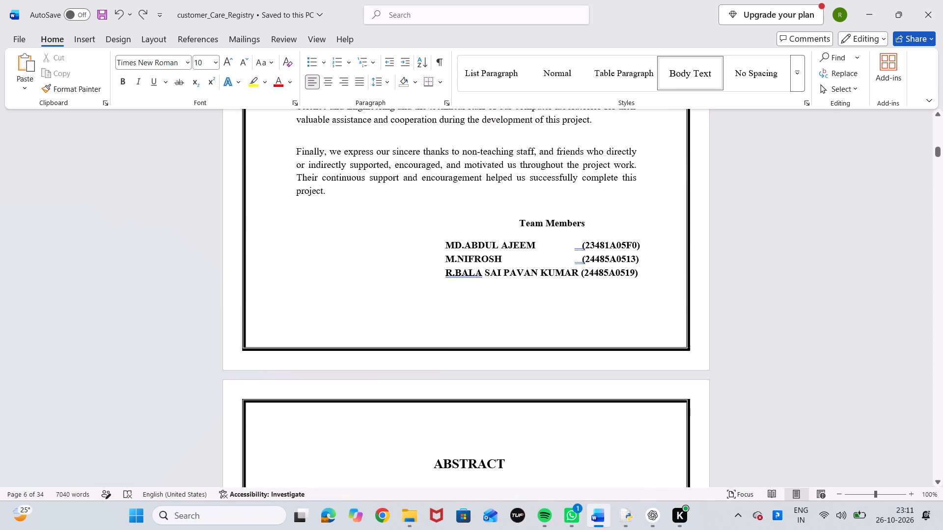
{"action": "scroll", "coordinate": [571, 152], "scroll_direction": "down", "scroll_amount": 3}
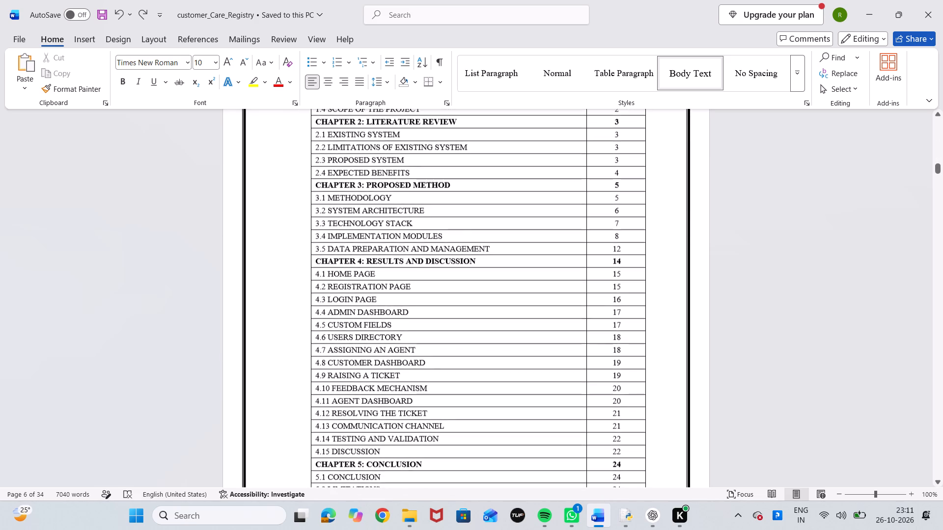
{"action": "scroll", "coordinate": [571, 152], "scroll_direction": "down", "scroll_amount": 2}
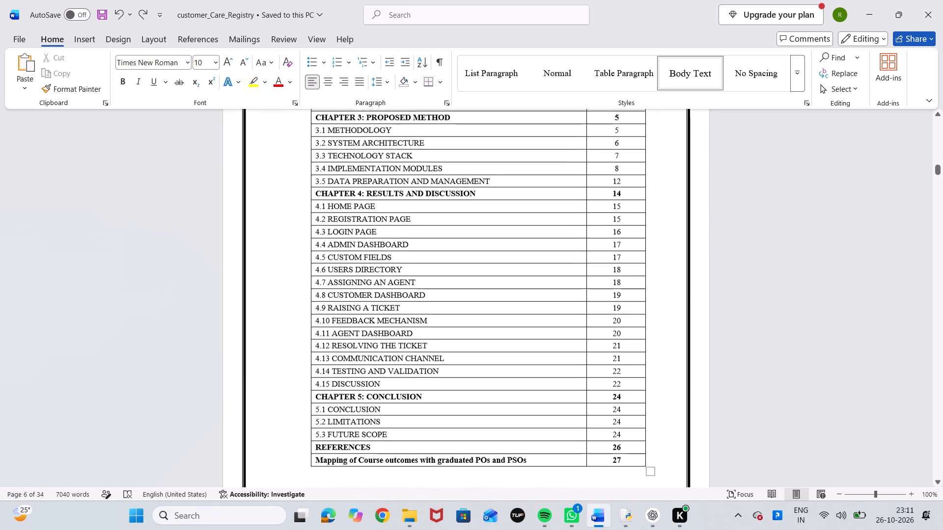
{"action": "scroll", "coordinate": [571, 152], "scroll_direction": "down", "scroll_amount": 1}
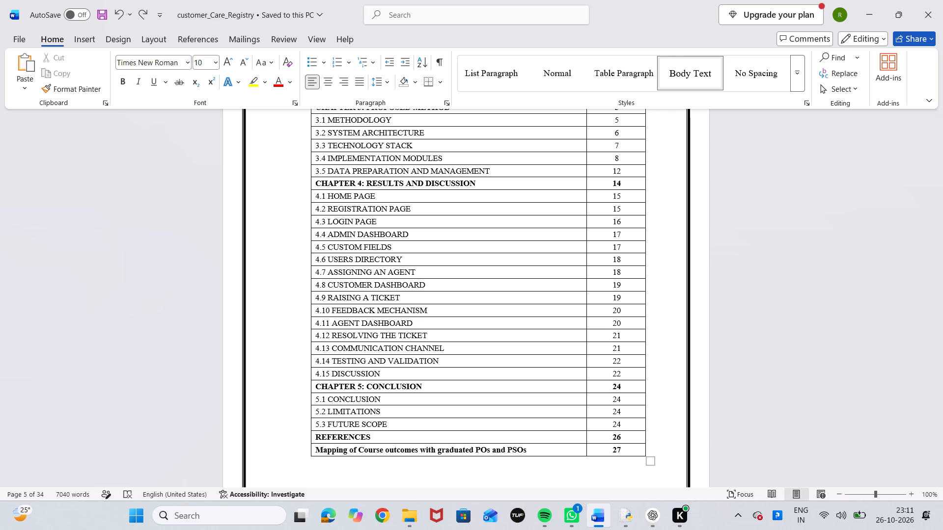
Examine the Project Proforma and Program Outcomes pages at the end of the report, back up to the References page.
{"action": "scroll", "coordinate": [571, 152], "scroll_direction": "down", "scroll_amount": 19}
{"action": "scroll", "coordinate": [571, 152], "scroll_direction": "down", "scroll_amount": 11}
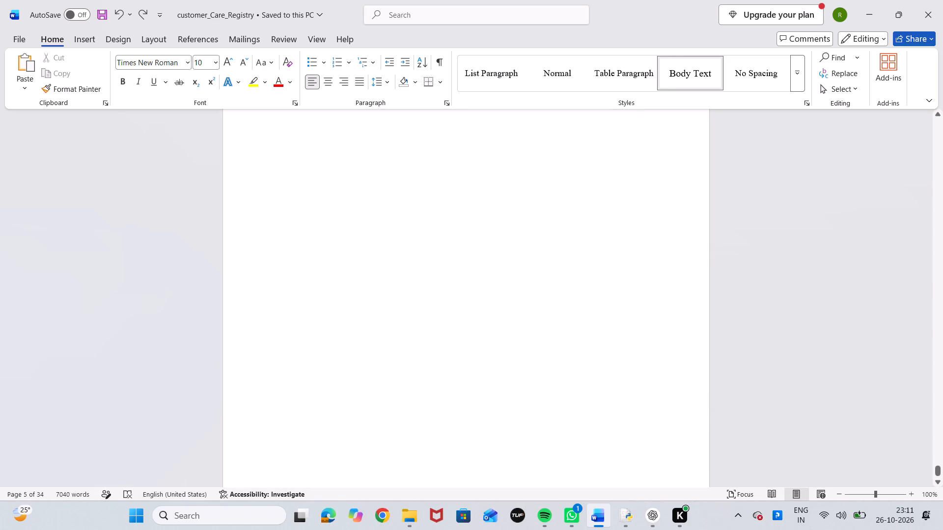
{"action": "scroll", "coordinate": [571, 152], "scroll_direction": "down", "scroll_amount": 6}
{"action": "scroll", "coordinate": [571, 152], "scroll_direction": "up", "scroll_amount": 7}
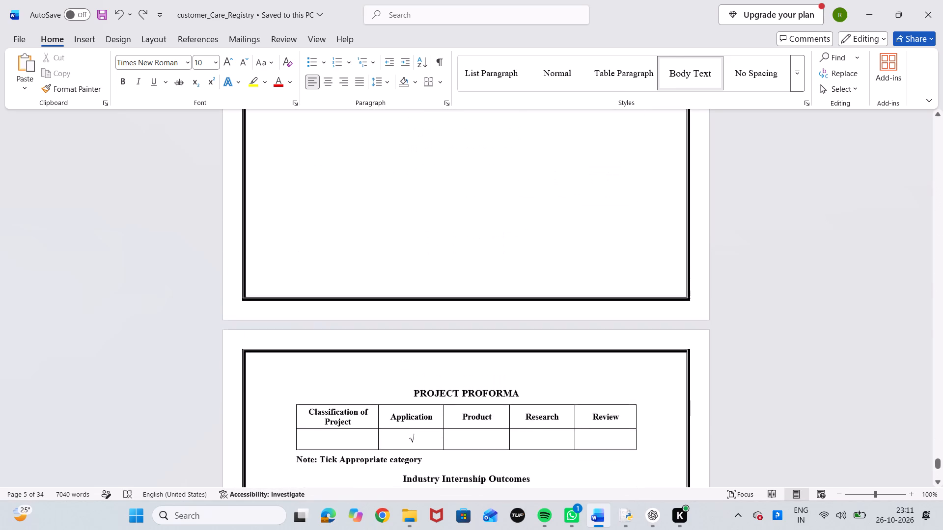
{"action": "scroll", "coordinate": [571, 152], "scroll_direction": "up", "scroll_amount": 9}
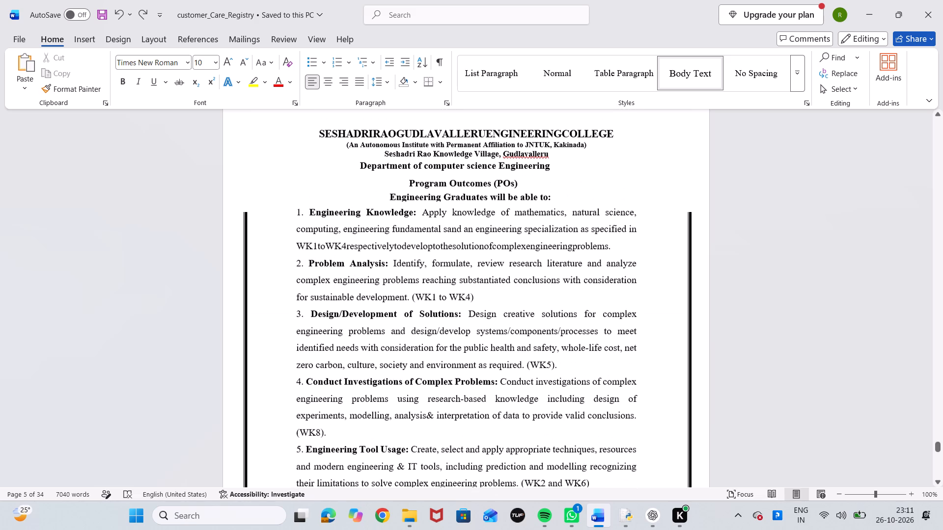
{"action": "scroll", "coordinate": [571, 152], "scroll_direction": "down", "scroll_amount": 3}
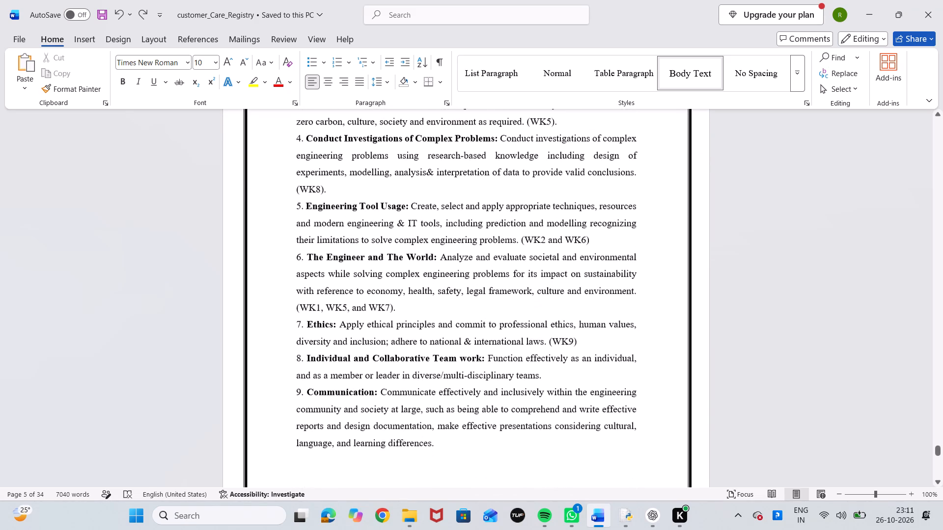
{"action": "scroll", "coordinate": [571, 152], "scroll_direction": "down", "scroll_amount": 1}
{"action": "scroll", "coordinate": [571, 152], "scroll_direction": "up", "scroll_amount": 6}
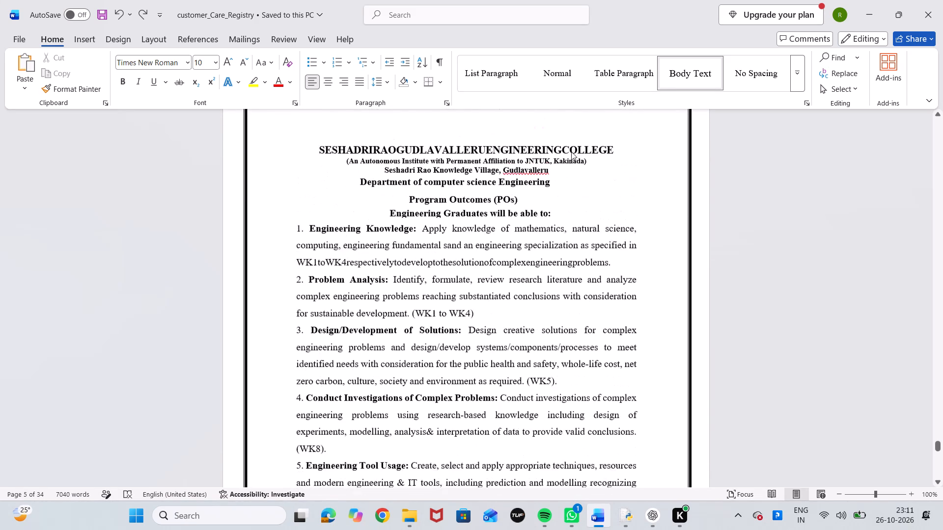
{"action": "scroll", "coordinate": [571, 152], "scroll_direction": "up", "scroll_amount": 3}
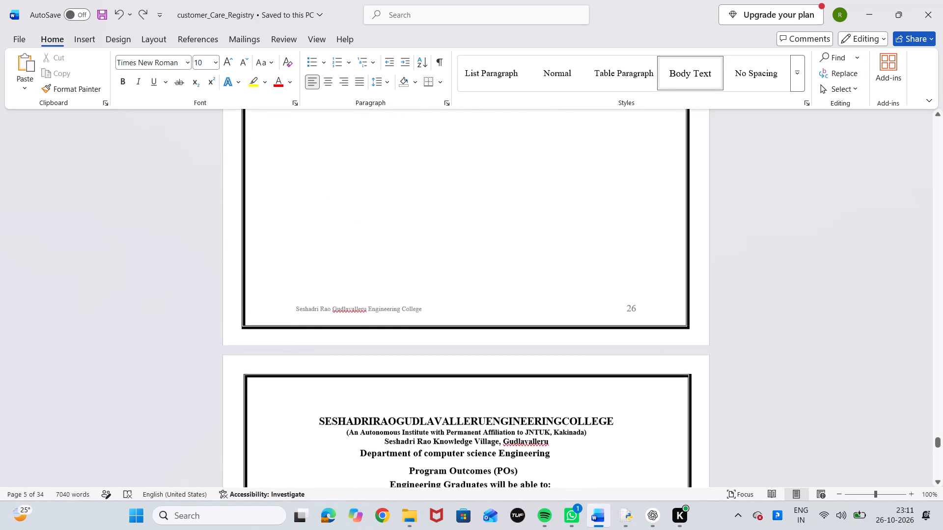
{"action": "scroll", "coordinate": [571, 152], "scroll_direction": "up", "scroll_amount": 3}
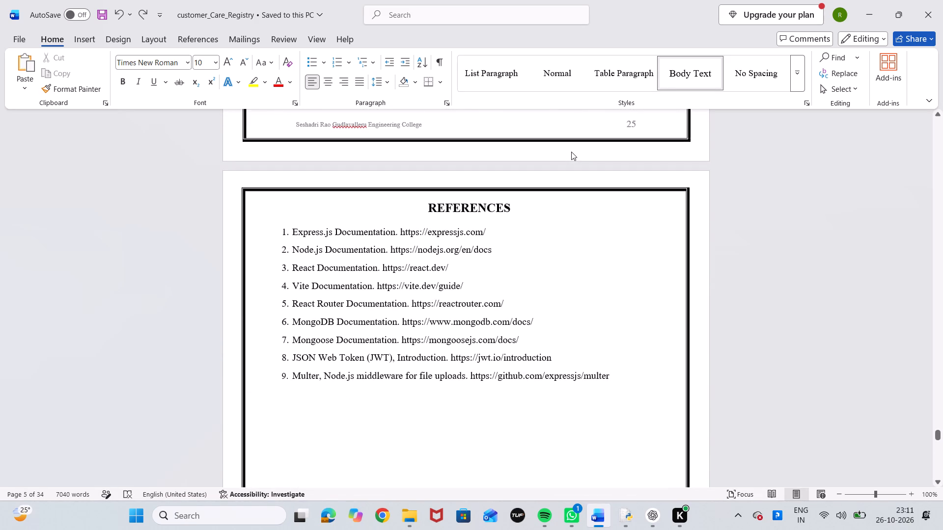
Compare the References page footer with the Program Outcomes, Program Specific Outcomes and mapping table pages that follow it.
{"action": "scroll", "coordinate": [571, 152], "scroll_direction": "down", "scroll_amount": 6}
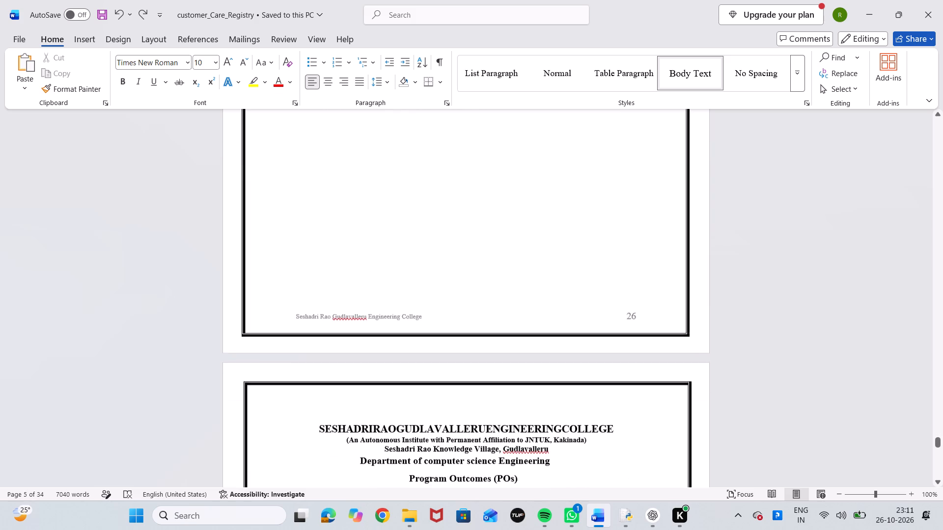
{"action": "scroll", "coordinate": [571, 152], "scroll_direction": "left", "scroll_amount": 1}
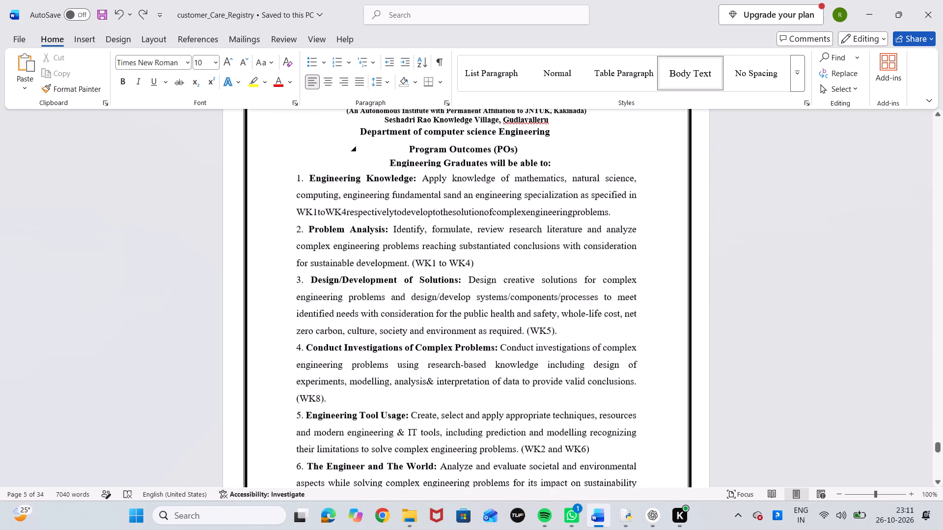
{"action": "scroll", "coordinate": [571, 152], "scroll_direction": "down", "scroll_amount": 5}
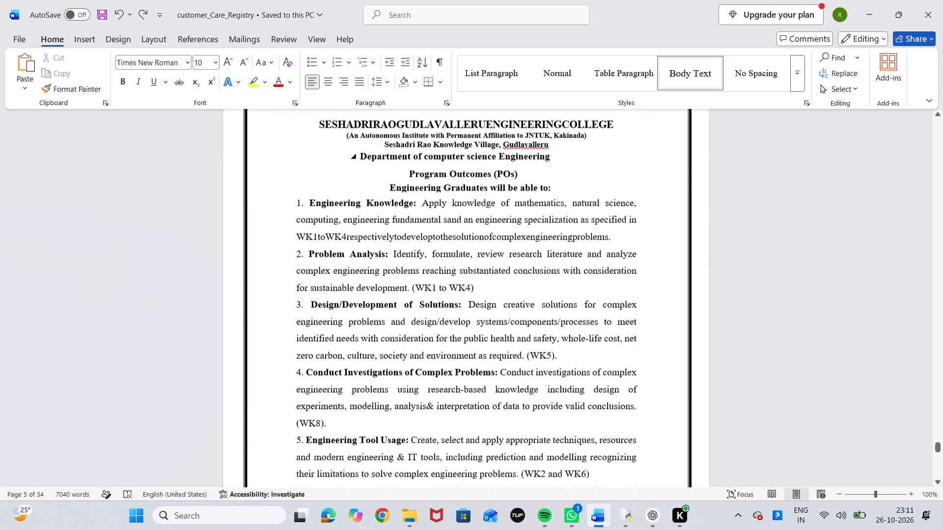
{"action": "scroll", "coordinate": [571, 152], "scroll_direction": "down", "scroll_amount": 5}
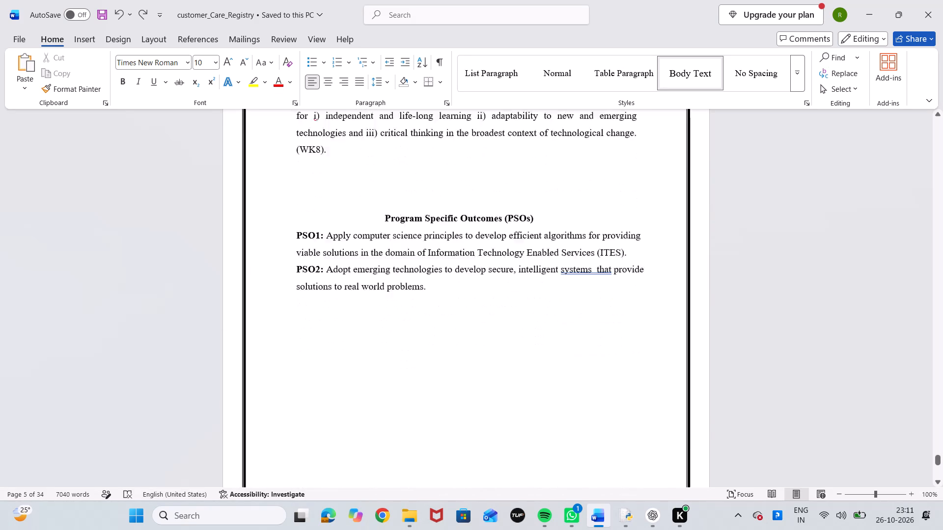
{"action": "scroll", "coordinate": [571, 152], "scroll_direction": "down", "scroll_amount": 2}
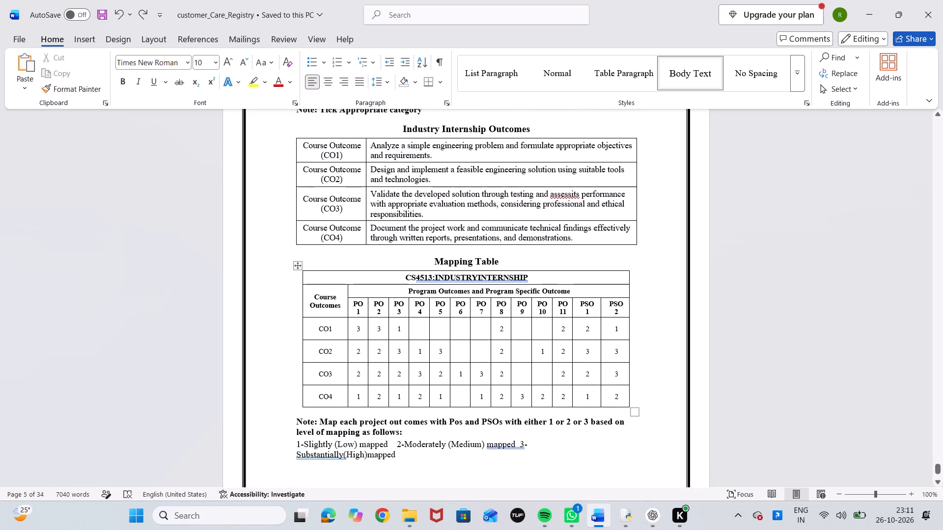
{"action": "scroll", "coordinate": [571, 152], "scroll_direction": "down", "scroll_amount": 1}
{"action": "scroll", "coordinate": [571, 152], "scroll_direction": "up", "scroll_amount": 5}
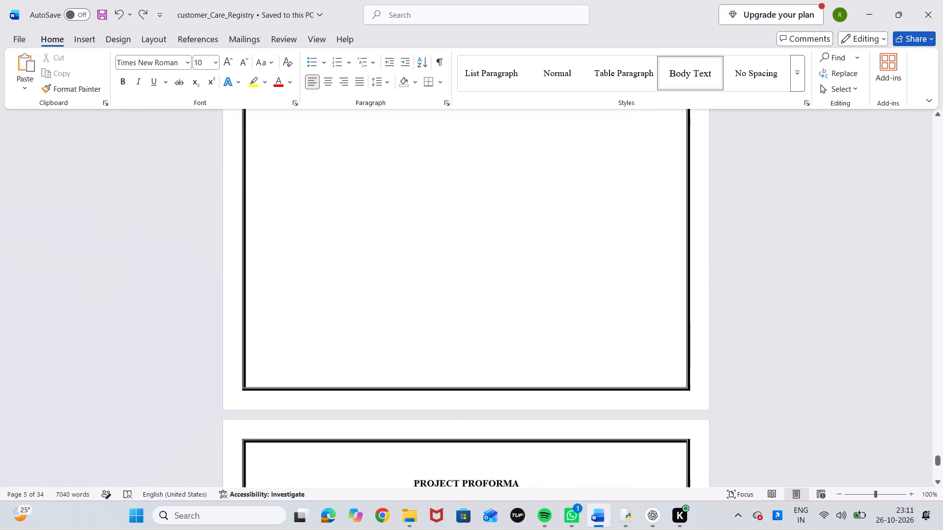
{"action": "scroll", "coordinate": [571, 152], "scroll_direction": "up", "scroll_amount": 5}
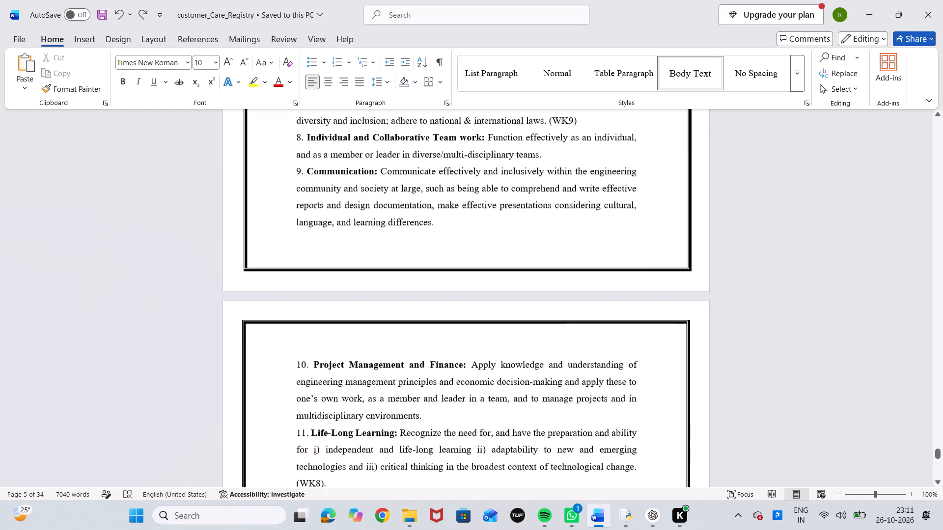
{"action": "scroll", "coordinate": [571, 152], "scroll_direction": "up", "scroll_amount": 5}
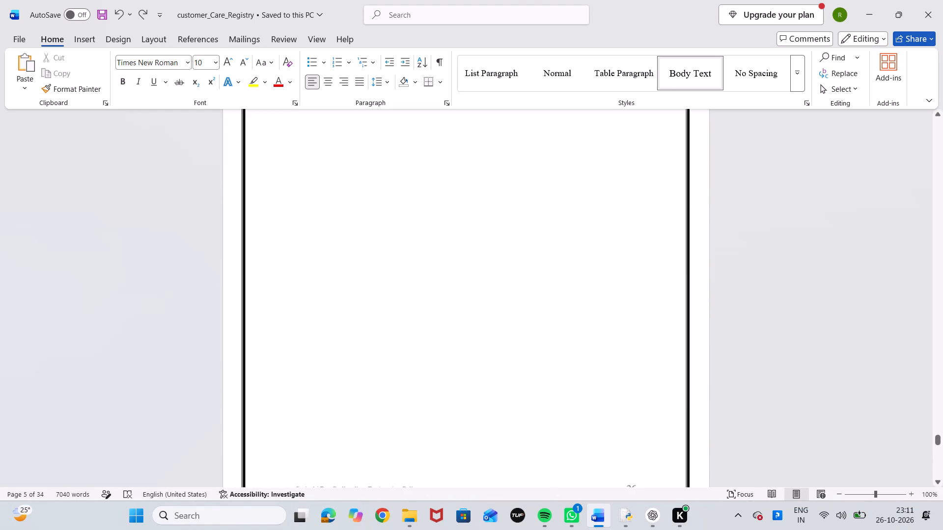
{"action": "scroll", "coordinate": [571, 152], "scroll_direction": "down", "scroll_amount": 6}
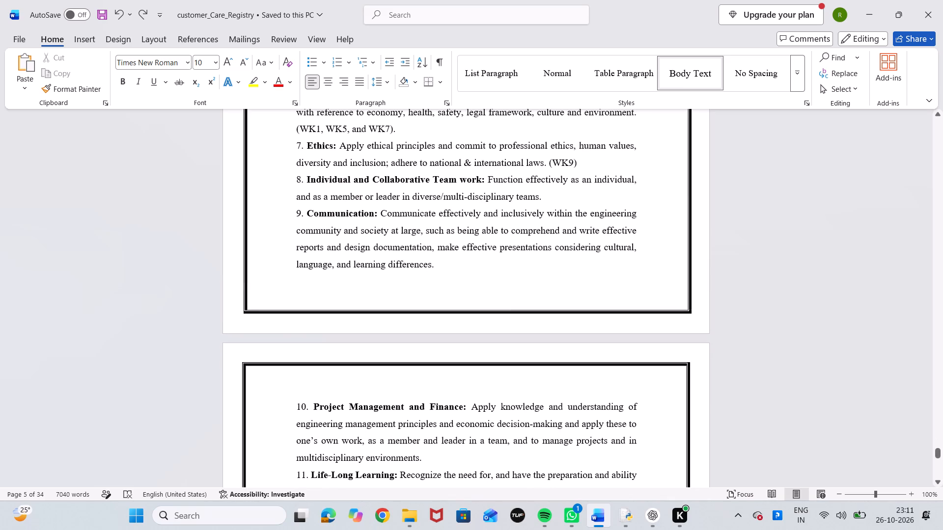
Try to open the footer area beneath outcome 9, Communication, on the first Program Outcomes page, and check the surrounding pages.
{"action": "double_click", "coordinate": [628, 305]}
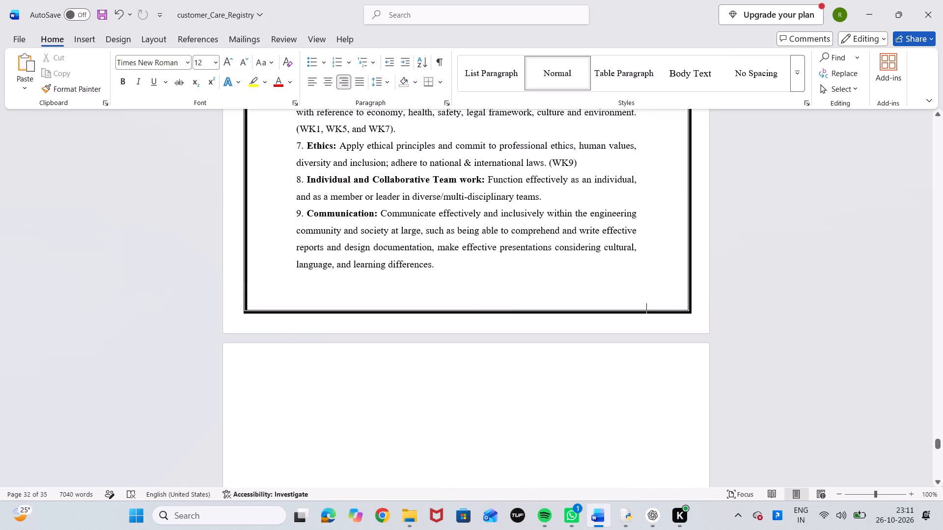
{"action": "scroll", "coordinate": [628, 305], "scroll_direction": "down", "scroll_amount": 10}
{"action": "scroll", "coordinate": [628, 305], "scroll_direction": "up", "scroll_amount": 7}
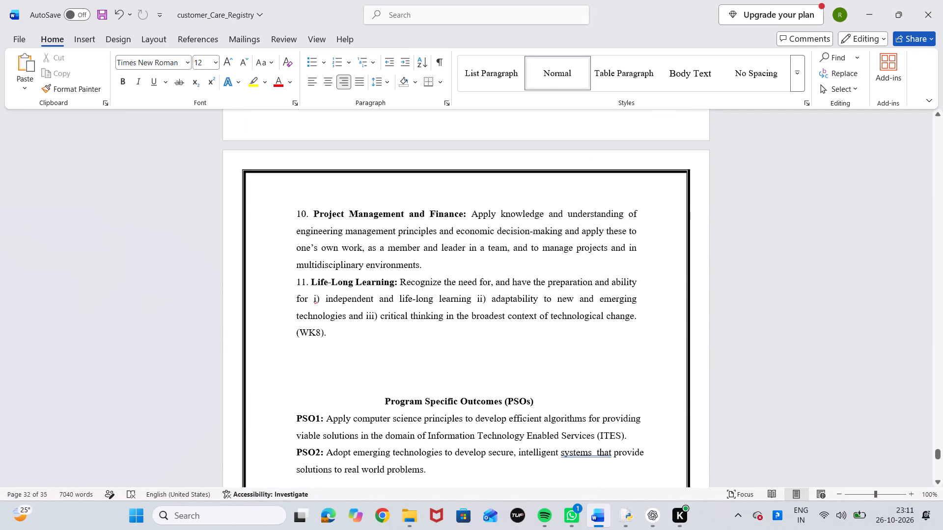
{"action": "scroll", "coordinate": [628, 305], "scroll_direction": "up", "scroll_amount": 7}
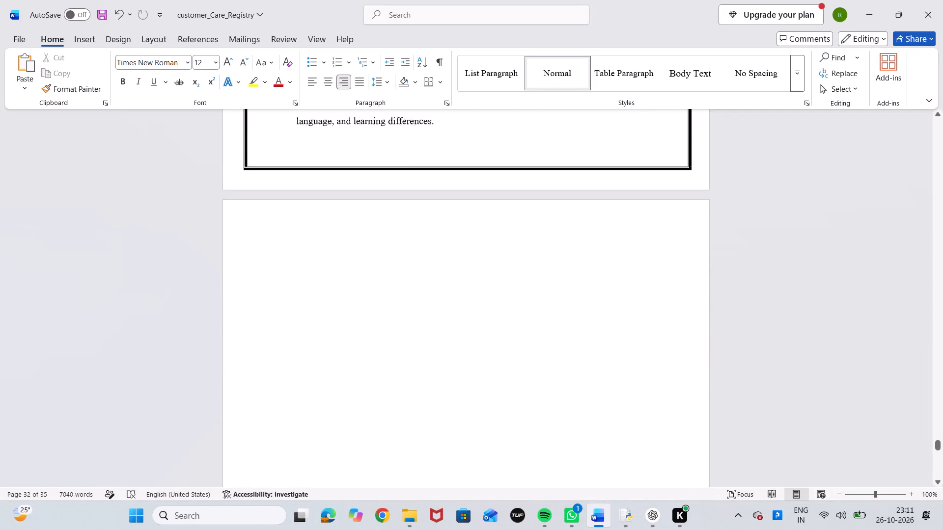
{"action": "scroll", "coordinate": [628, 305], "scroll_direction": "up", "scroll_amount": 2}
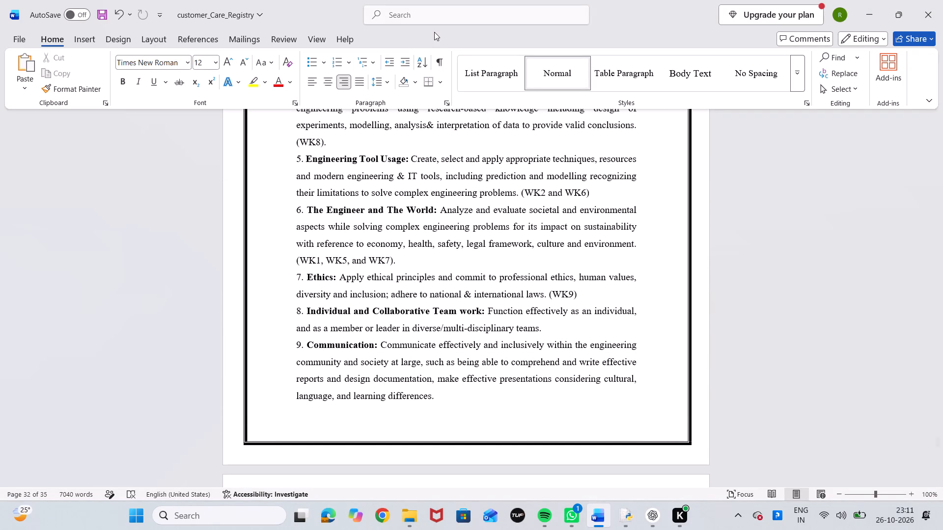
Insert the built-in Austin footer on the first Program Outcomes page.
{"action": "left_click", "coordinate": [87, 41]}
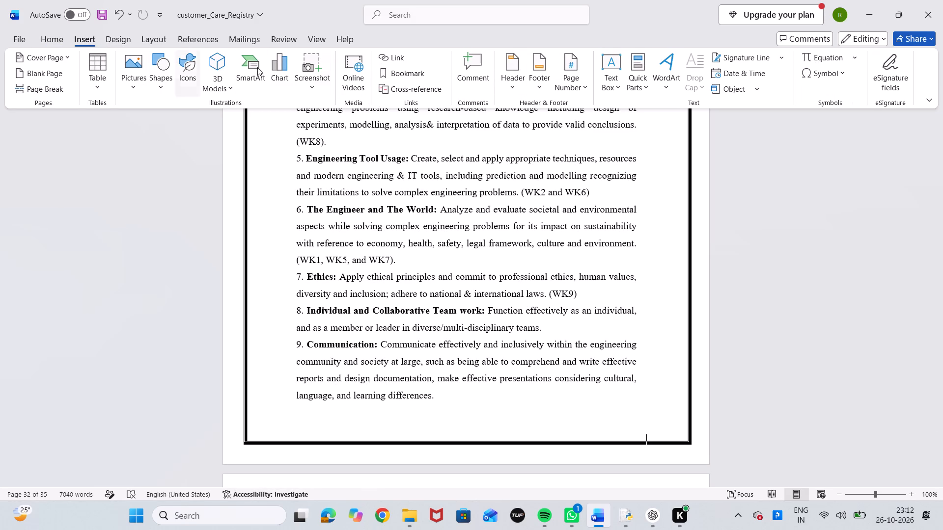
{"action": "left_click", "coordinate": [531, 66]}
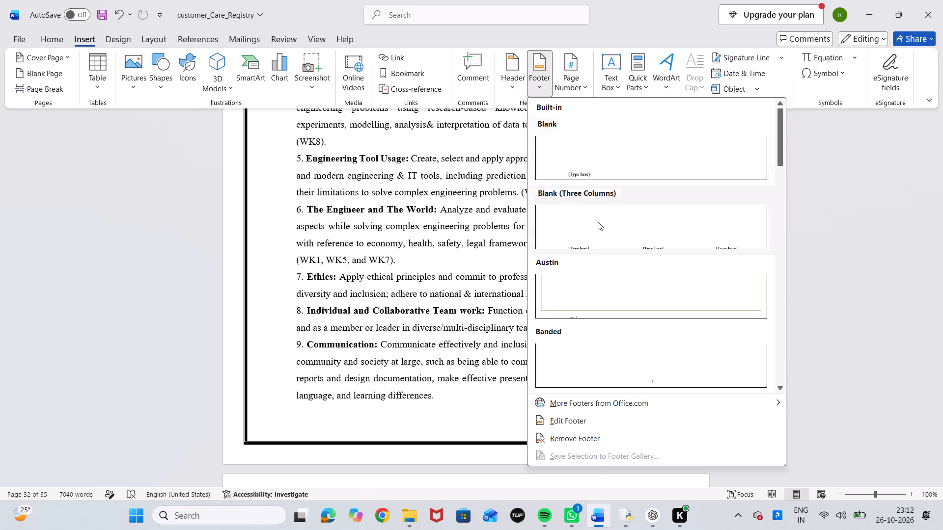
{"action": "left_click", "coordinate": [667, 298]}
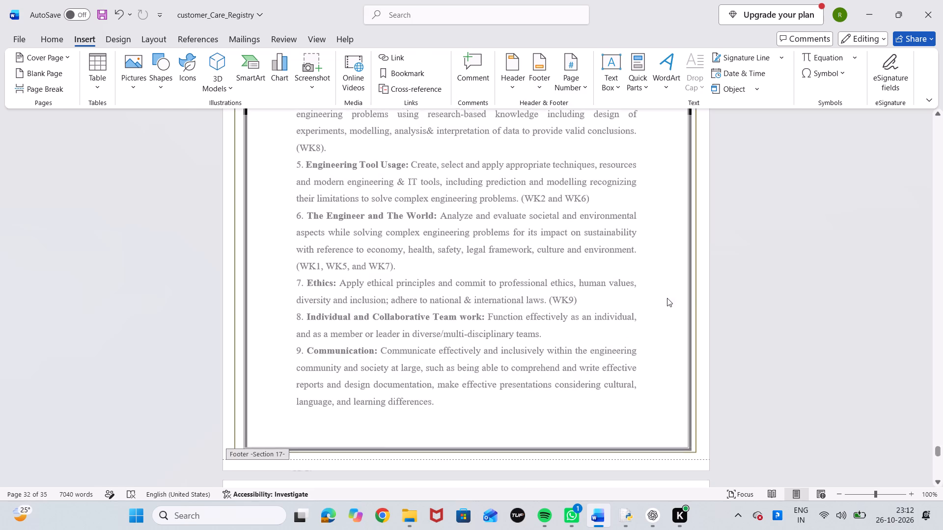
Set the Section 17 footer's distance from the bottom to 1.9 cm.
{"action": "left_click", "coordinate": [608, 435]}
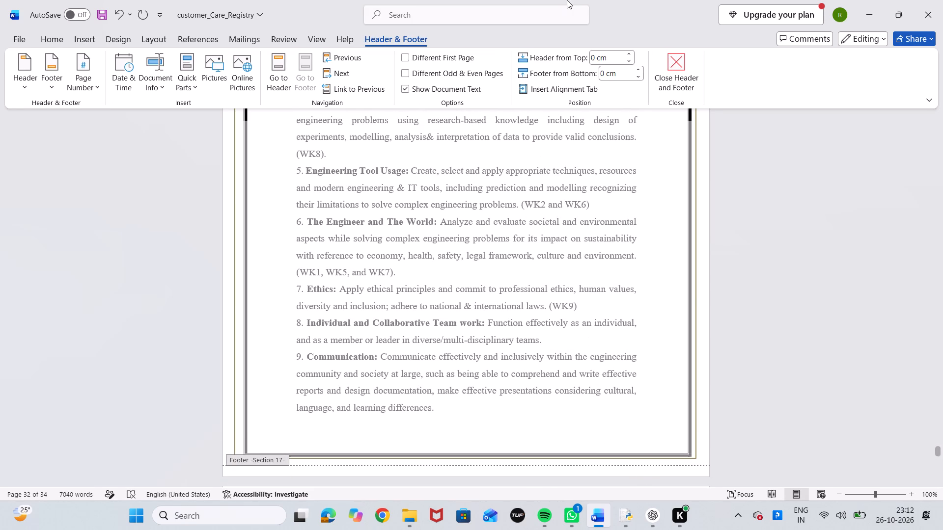
{"action": "triple_click", "coordinate": [640, 67]}
{"action": "triple_click", "coordinate": [640, 67]}
{"action": "triple_click", "coordinate": [640, 67]}
{"action": "triple_click", "coordinate": [640, 67]}
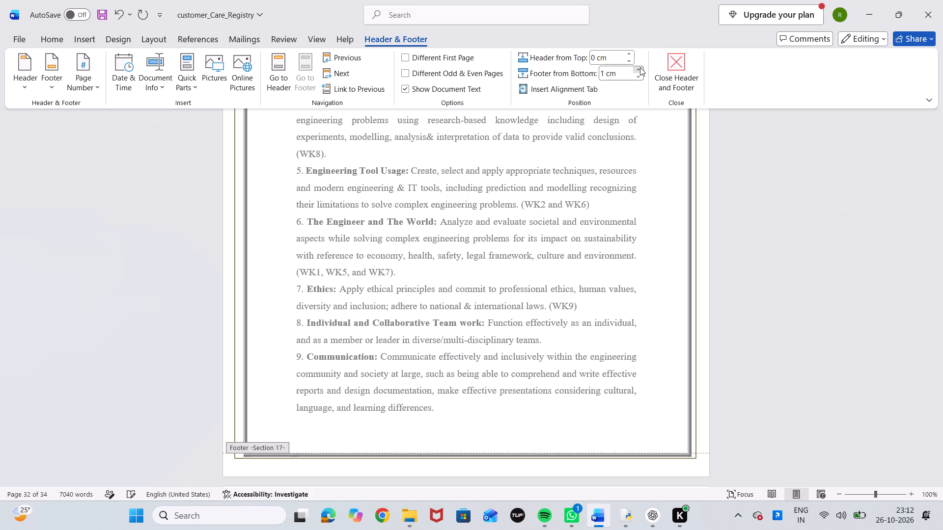
{"action": "triple_click", "coordinate": [640, 67]}
{"action": "triple_click", "coordinate": [640, 67]}
{"action": "left_click", "coordinate": [640, 67]}
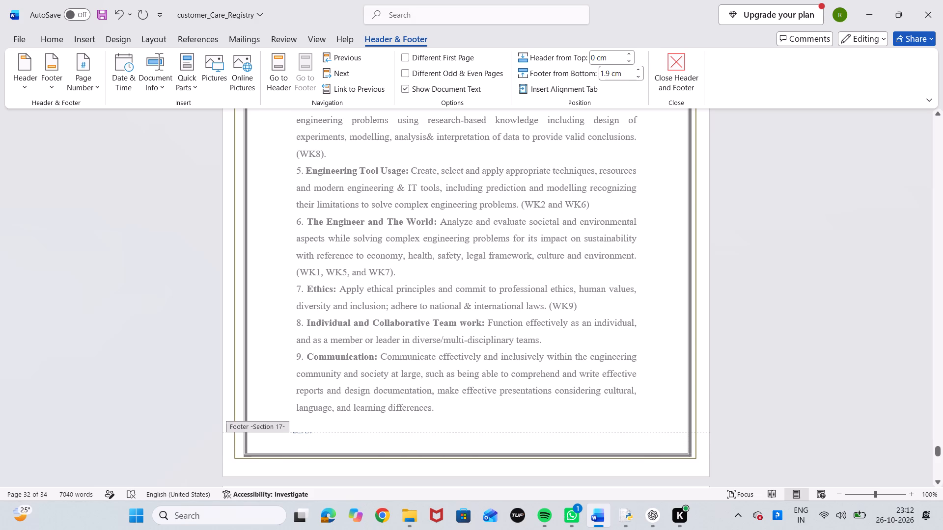
Close the Section 17 footer and return to editing the document body.
{"action": "left_click", "coordinate": [640, 451]}
{"action": "left_click", "coordinate": [629, 437]}
{"action": "left_click", "coordinate": [666, 58]}
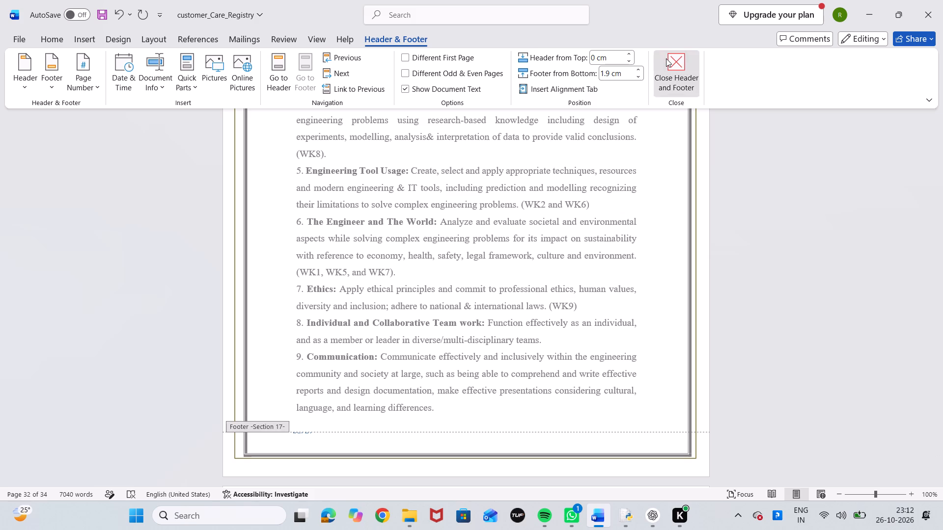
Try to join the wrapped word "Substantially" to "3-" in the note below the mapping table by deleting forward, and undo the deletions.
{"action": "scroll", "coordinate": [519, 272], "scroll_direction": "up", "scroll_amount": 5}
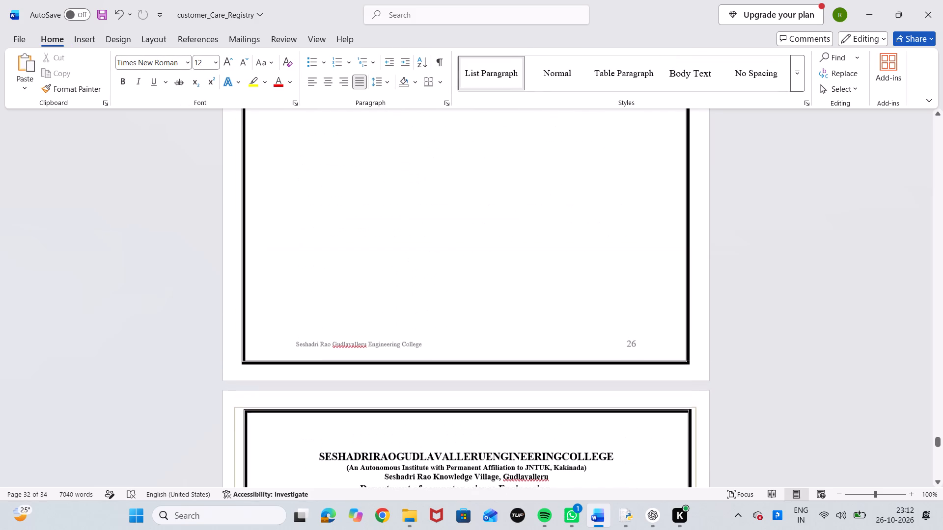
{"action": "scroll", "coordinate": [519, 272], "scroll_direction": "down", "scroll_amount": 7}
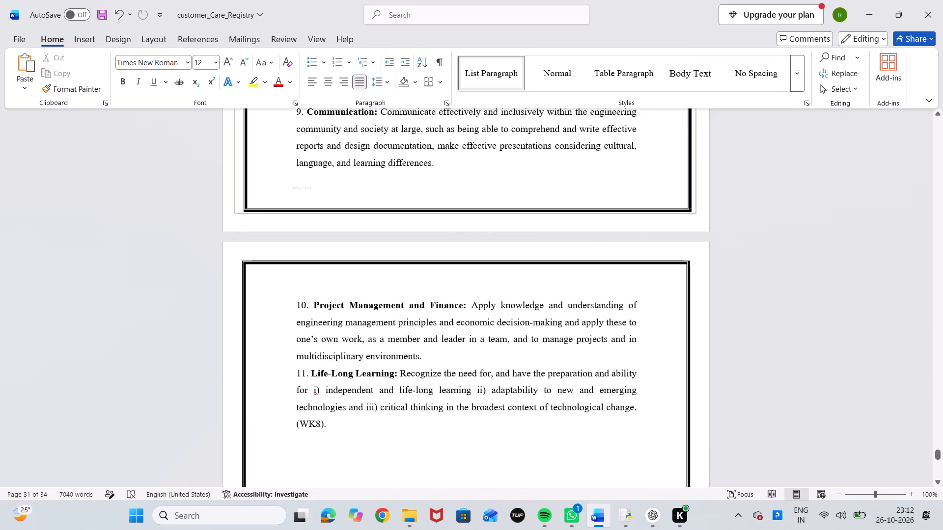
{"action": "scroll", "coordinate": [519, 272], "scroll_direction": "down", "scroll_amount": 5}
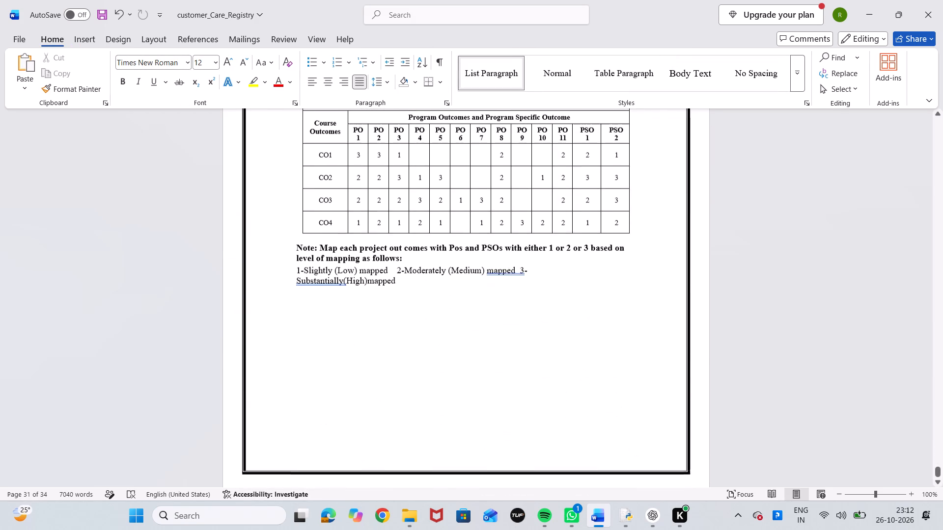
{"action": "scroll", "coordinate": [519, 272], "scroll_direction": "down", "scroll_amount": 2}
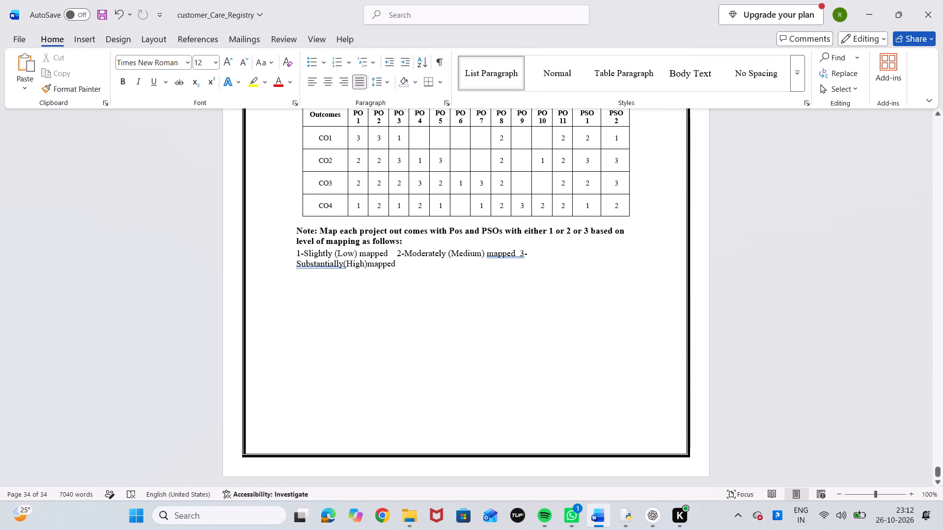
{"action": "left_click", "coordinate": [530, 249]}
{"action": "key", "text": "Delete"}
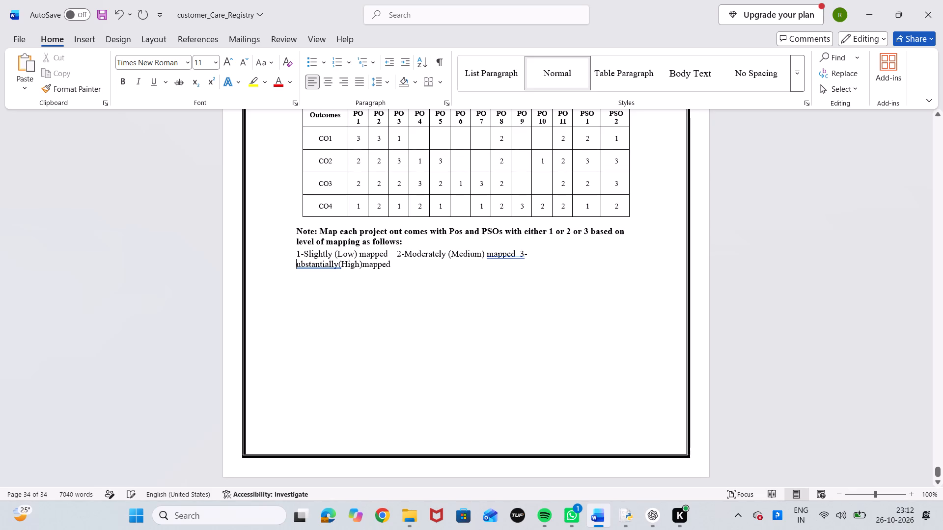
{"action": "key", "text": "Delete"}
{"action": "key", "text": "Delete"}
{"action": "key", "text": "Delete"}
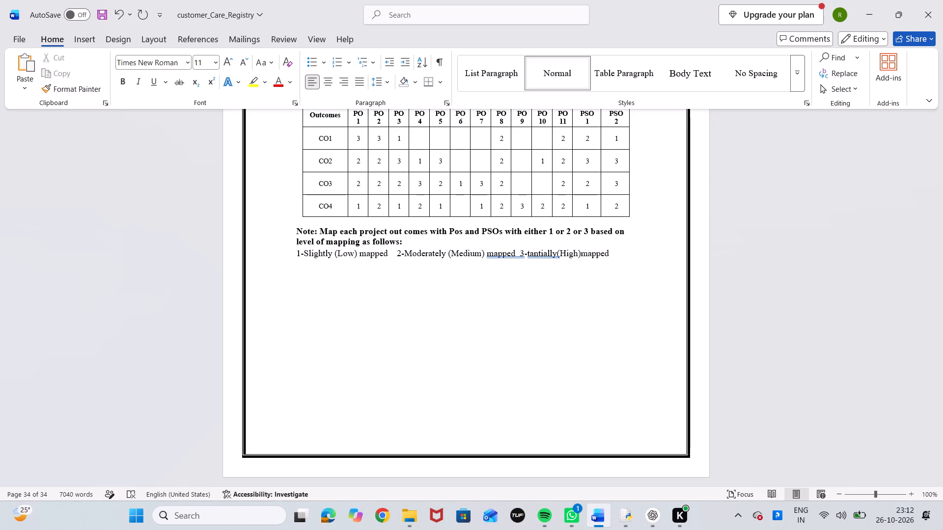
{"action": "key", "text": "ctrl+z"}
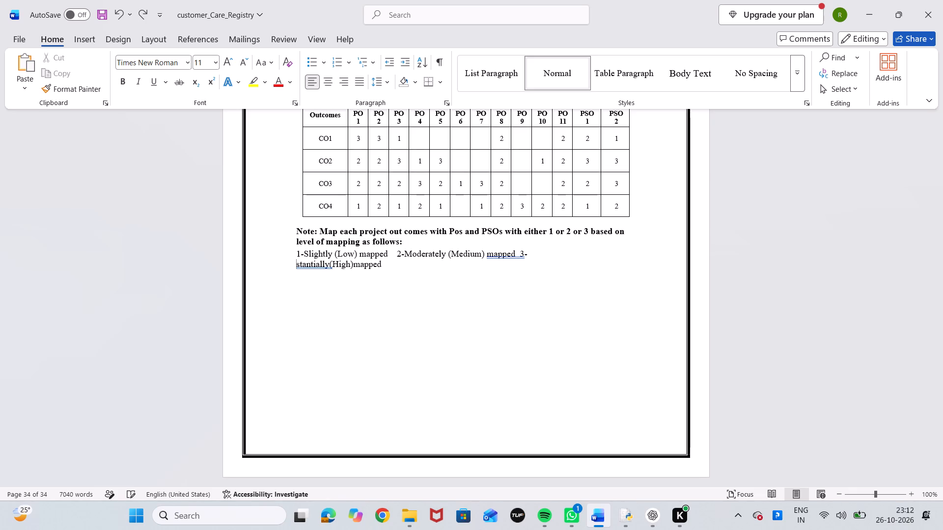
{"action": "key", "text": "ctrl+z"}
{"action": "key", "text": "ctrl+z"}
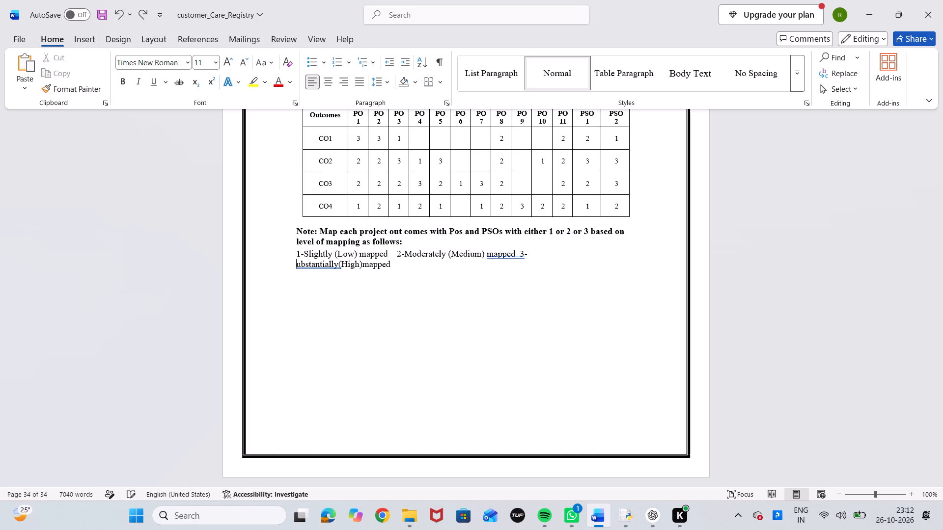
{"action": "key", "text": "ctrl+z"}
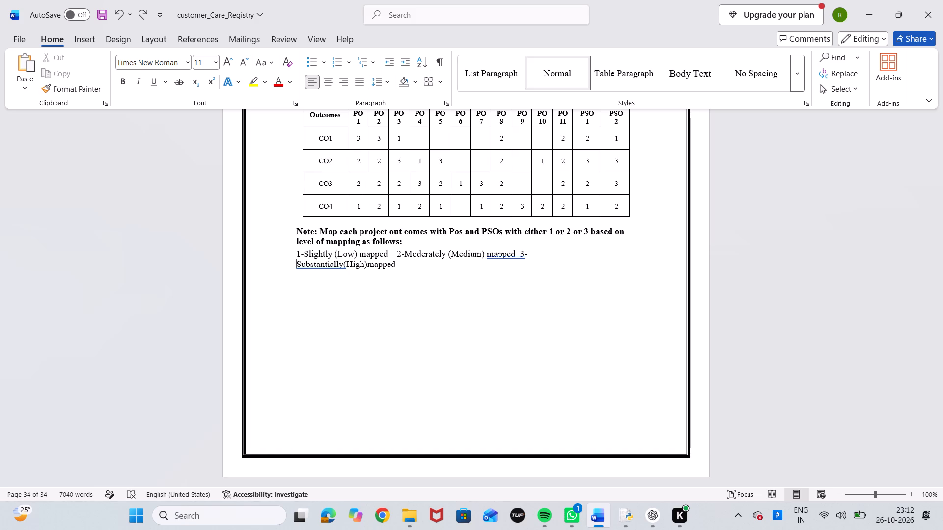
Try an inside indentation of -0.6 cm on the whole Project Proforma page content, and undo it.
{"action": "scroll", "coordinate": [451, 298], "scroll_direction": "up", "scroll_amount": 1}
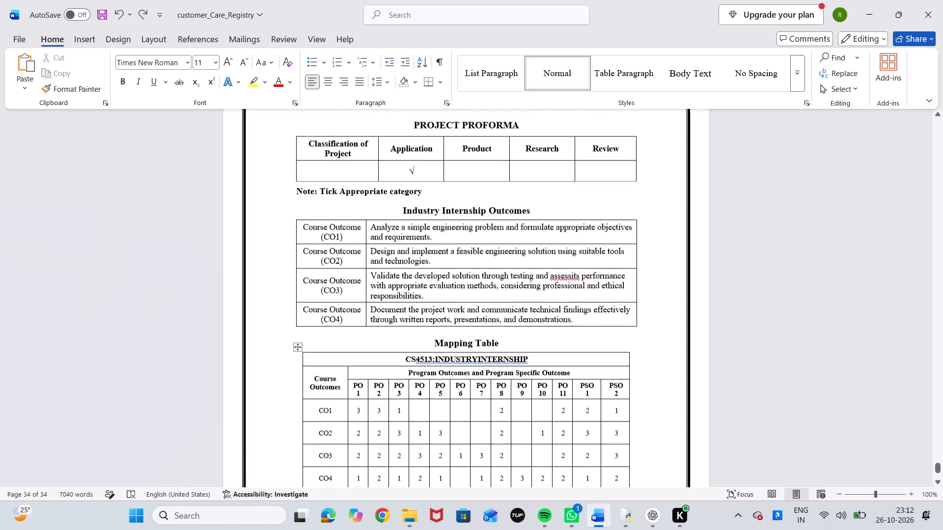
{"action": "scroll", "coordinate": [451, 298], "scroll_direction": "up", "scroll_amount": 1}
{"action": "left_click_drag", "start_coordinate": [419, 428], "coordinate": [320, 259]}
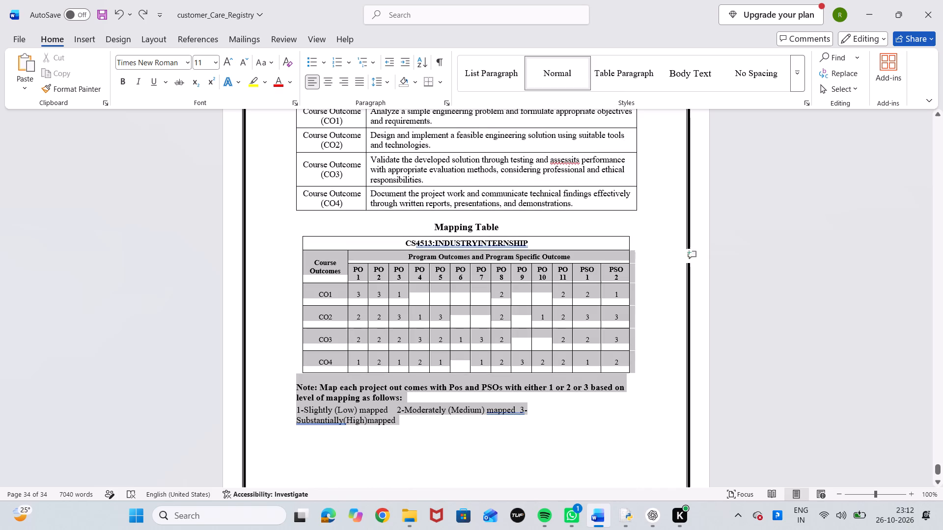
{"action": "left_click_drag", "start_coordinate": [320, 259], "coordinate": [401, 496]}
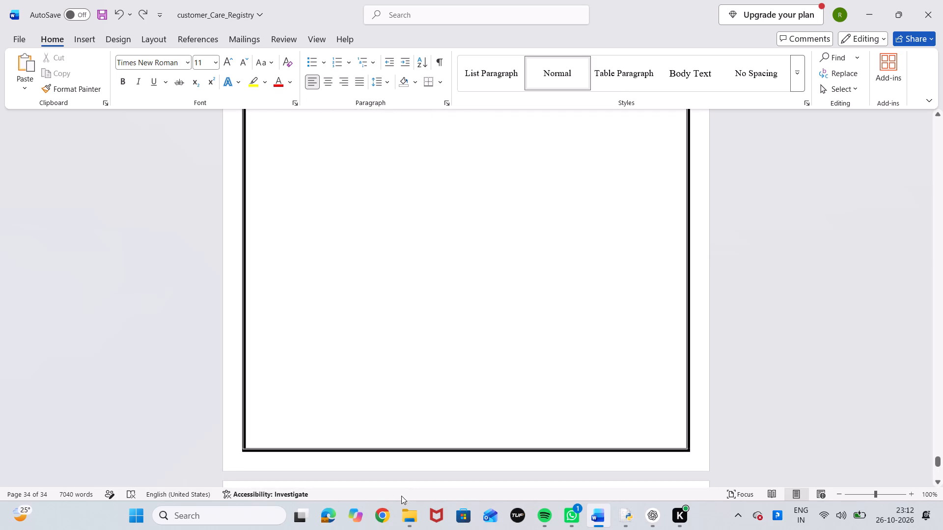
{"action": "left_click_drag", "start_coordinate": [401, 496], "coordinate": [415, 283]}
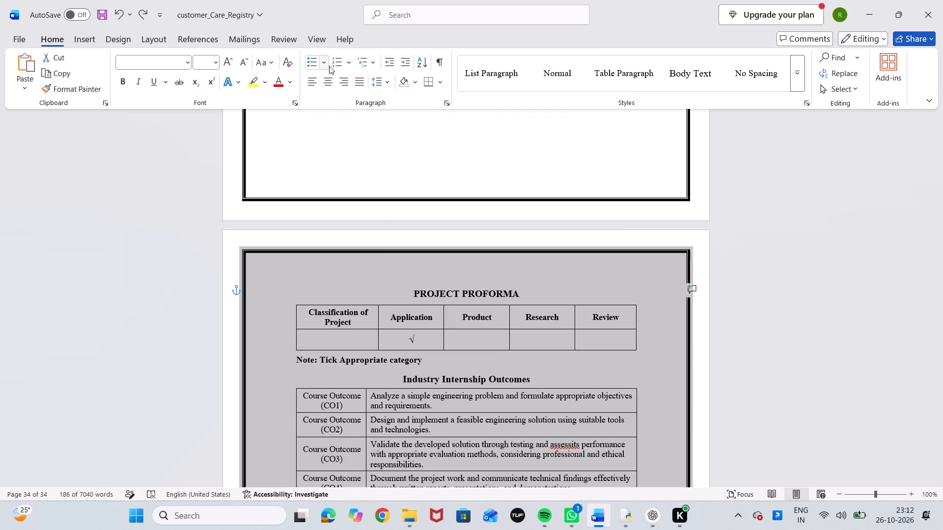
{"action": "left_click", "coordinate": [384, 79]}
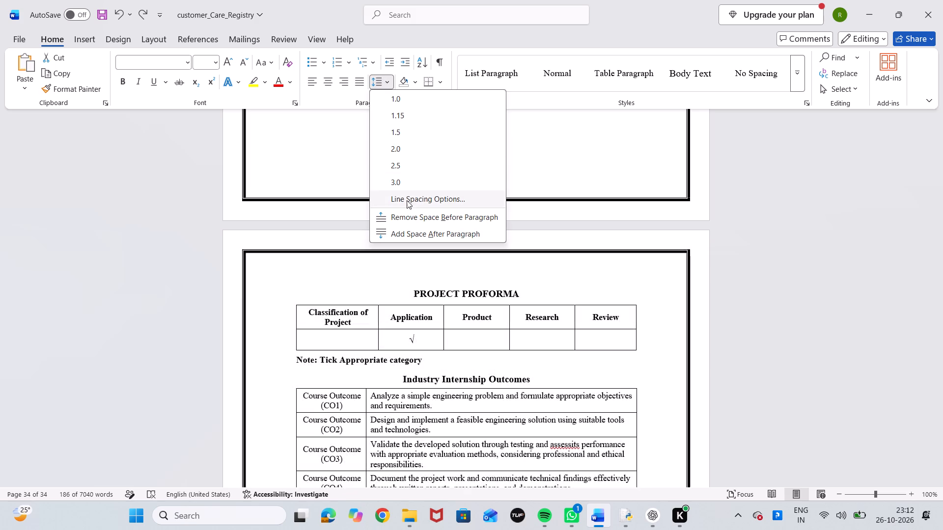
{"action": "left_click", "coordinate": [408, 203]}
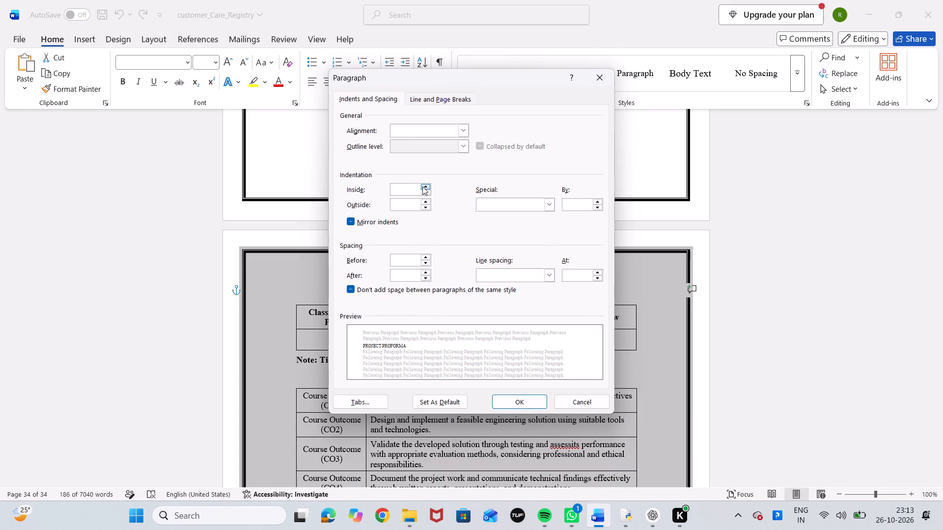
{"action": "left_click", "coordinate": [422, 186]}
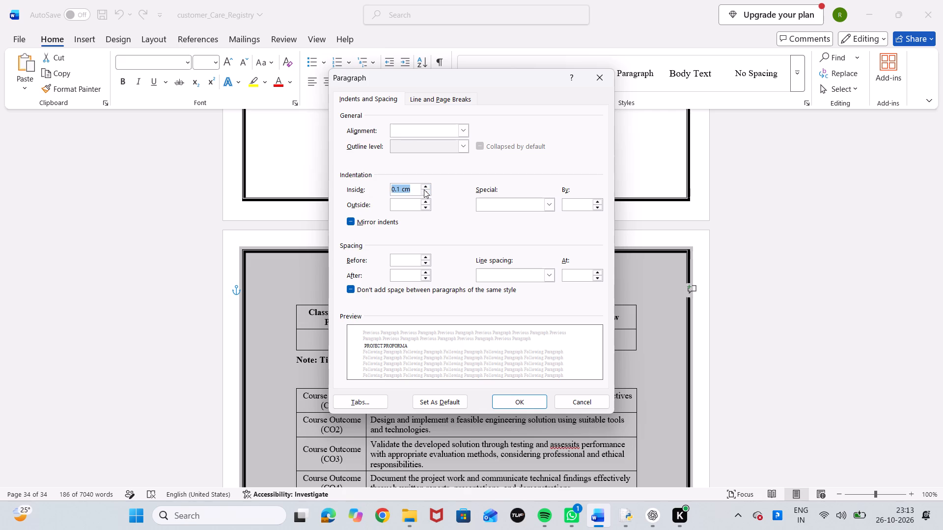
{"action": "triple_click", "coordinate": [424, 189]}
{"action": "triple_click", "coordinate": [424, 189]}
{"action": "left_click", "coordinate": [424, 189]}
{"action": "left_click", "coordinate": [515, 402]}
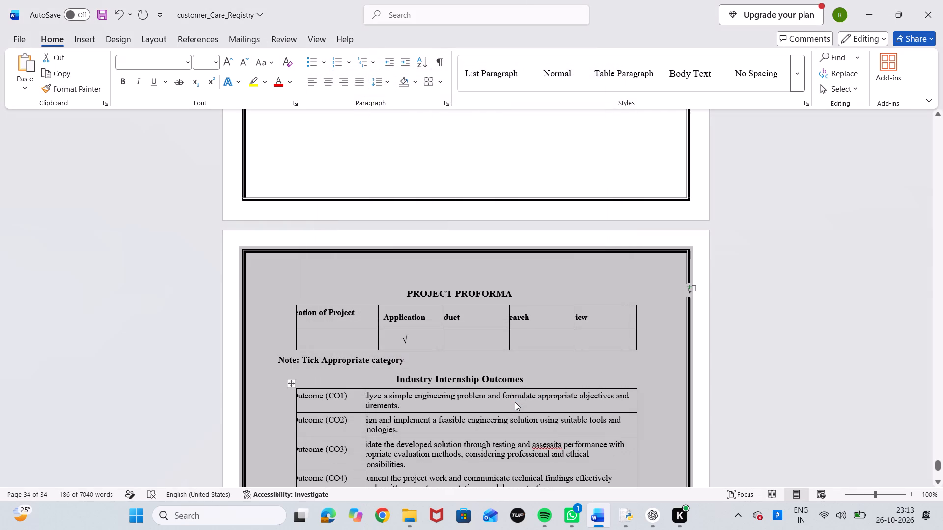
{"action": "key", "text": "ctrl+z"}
Remove the hyphen between "3" and "Substantially" in the note below the mapping table.
{"action": "scroll", "coordinate": [515, 402], "scroll_direction": "down", "scroll_amount": 4}
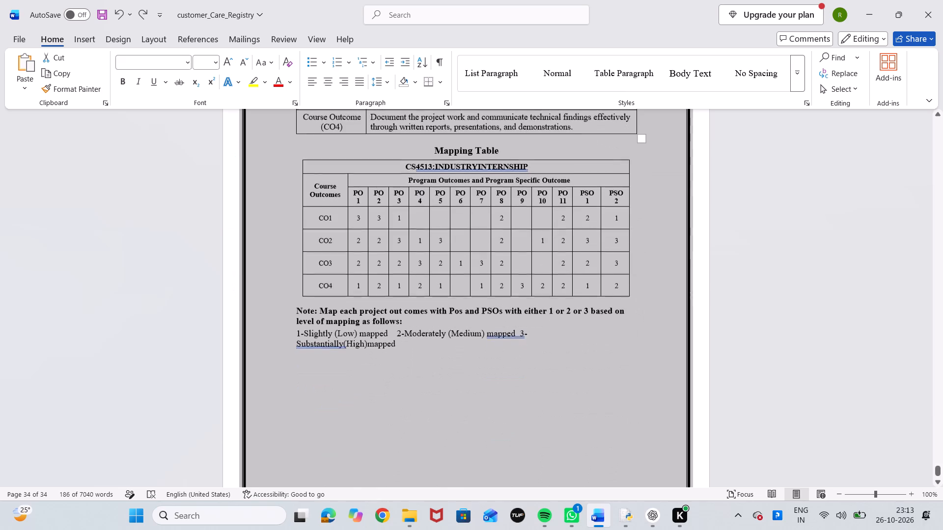
{"action": "scroll", "coordinate": [515, 402], "scroll_direction": "down", "scroll_amount": 1}
{"action": "left_click", "coordinate": [515, 402]}
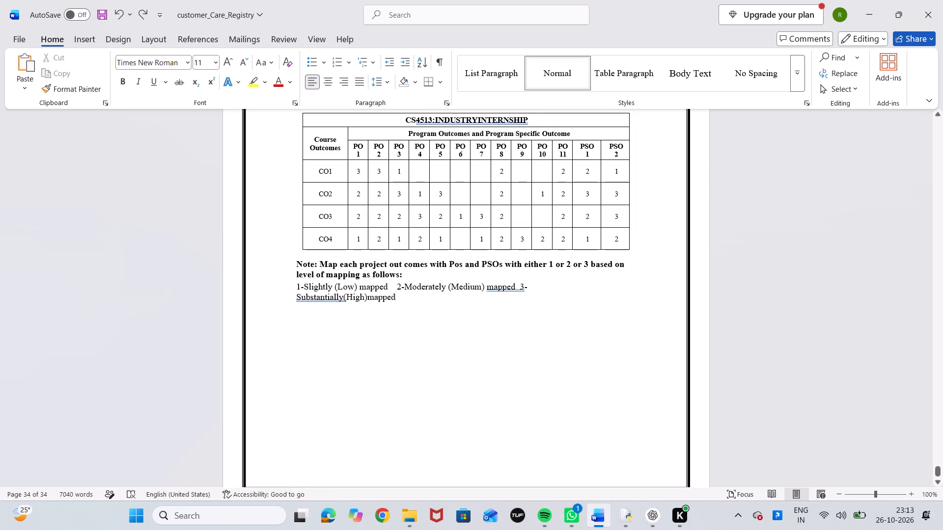
{"action": "left_click", "coordinate": [299, 301]}
{"action": "key", "text": "BackSpace"}
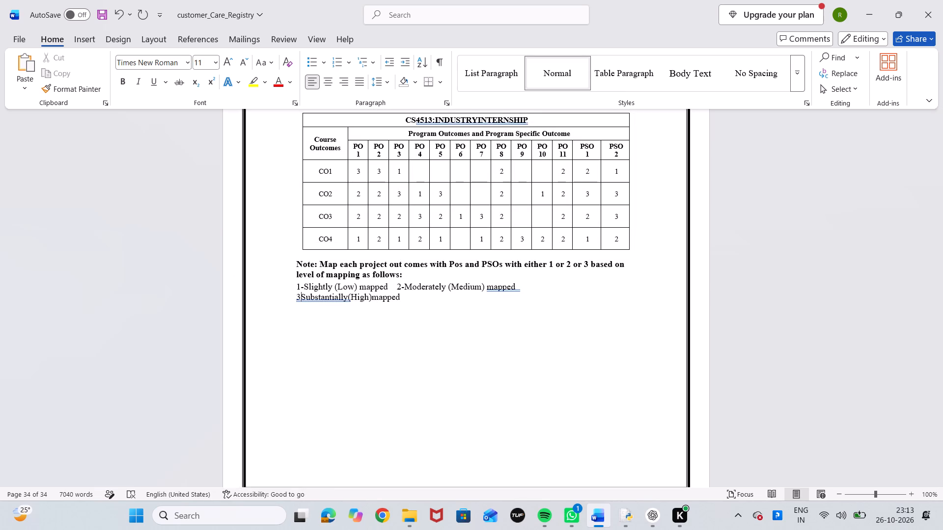
Delete two of the extra spaces before "2-Moderately (Medium) mapped" in the mapping note.
{"action": "key", "text": "Up"}
{"action": "key", "text": "Right"}
{"action": "key", "text": "Right"}
{"action": "key", "text": "Right"}
{"action": "key", "text": "Right"}
{"action": "key", "text": "Right"}
{"action": "key", "text": "Right"}
{"action": "key", "text": "Right"}
{"action": "key", "text": "Right"}
{"action": "key", "text": "Right"}
{"action": "key", "text": "Right"}
{"action": "key", "text": "Right"}
{"action": "key", "text": "Right"}
{"action": "key", "text": "Right"}
{"action": "key", "text": "Right"}
{"action": "key", "text": "Right"}
{"action": "key", "text": "Right"}
{"action": "key", "text": "Right"}
{"action": "key", "text": "Right"}
{"action": "key", "text": "Right"}
{"action": "key", "text": "Right"}
{"action": "key", "text": "Right"}
{"action": "key", "text": "Right"}
{"action": "key", "text": "Right"}
{"action": "key", "text": "BackSpace"}
{"action": "key", "text": "BackSpace"}
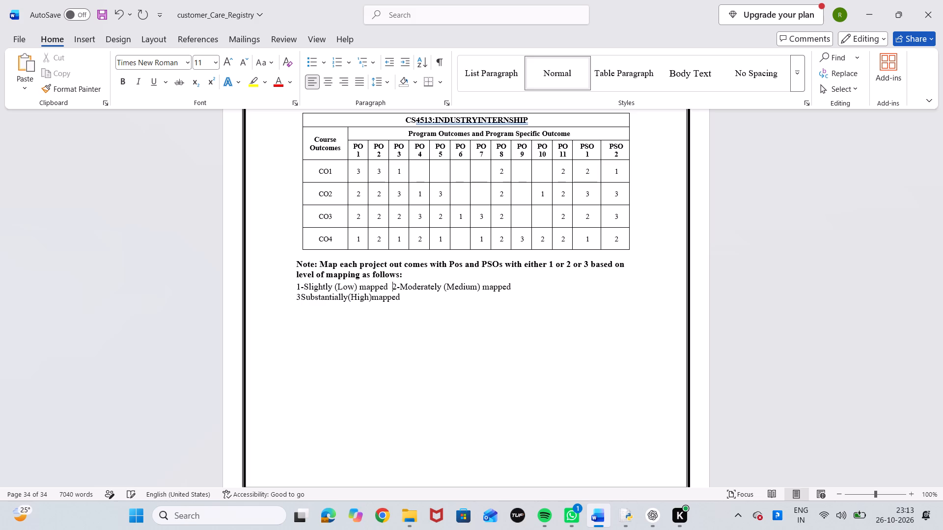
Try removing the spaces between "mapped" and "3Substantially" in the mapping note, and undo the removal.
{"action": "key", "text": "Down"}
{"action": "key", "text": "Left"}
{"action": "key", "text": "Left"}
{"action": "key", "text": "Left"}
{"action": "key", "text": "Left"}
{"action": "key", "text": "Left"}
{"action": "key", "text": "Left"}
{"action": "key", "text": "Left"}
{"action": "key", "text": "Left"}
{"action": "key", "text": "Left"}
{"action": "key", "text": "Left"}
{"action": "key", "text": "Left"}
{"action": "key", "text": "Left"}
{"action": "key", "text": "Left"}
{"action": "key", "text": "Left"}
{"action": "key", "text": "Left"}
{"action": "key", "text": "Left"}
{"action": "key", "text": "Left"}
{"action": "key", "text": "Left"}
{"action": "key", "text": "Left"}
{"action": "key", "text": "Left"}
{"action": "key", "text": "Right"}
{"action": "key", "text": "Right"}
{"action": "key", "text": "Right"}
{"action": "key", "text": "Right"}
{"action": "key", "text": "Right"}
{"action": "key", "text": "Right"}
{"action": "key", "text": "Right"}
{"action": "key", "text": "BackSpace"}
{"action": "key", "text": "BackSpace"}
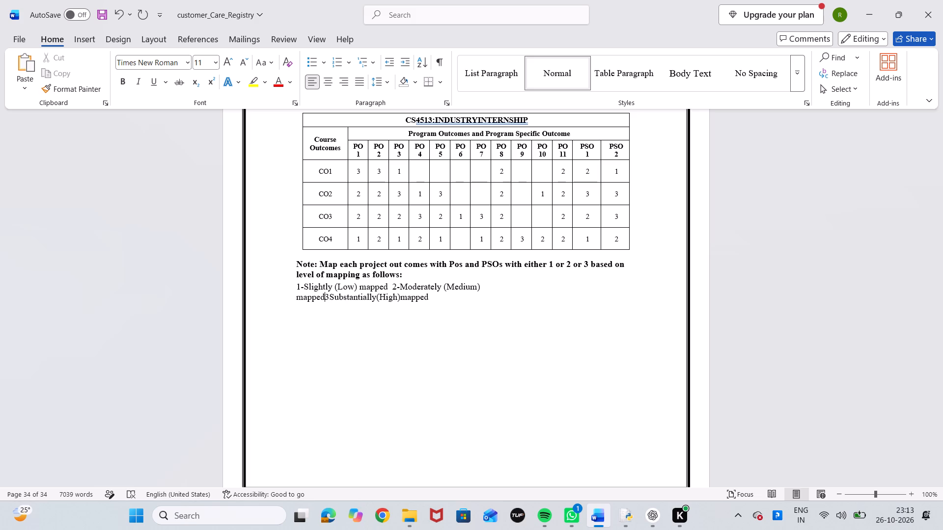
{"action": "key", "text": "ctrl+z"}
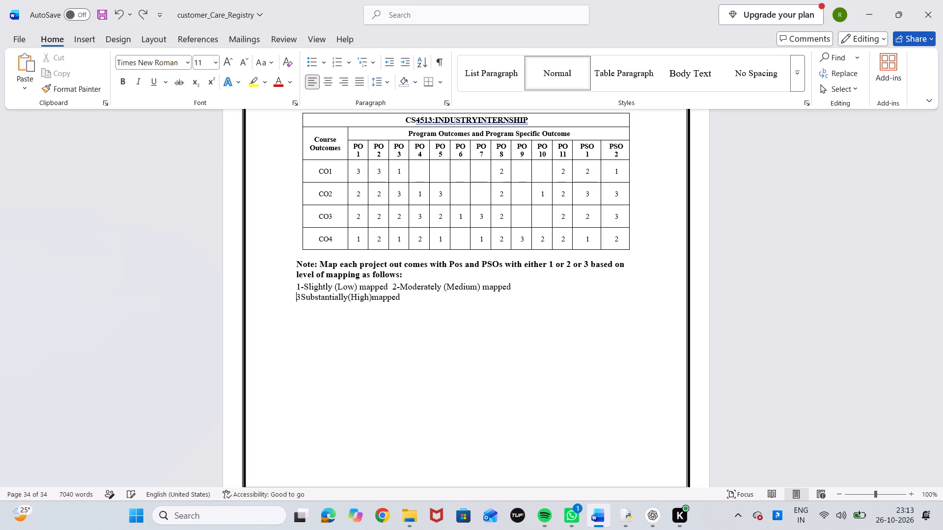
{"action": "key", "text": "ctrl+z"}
Insert a paragraph break before "3Substantially(High)mapped" in the mapping note.
{"action": "key", "text": "Down"}
{"action": "key", "text": "Up"}
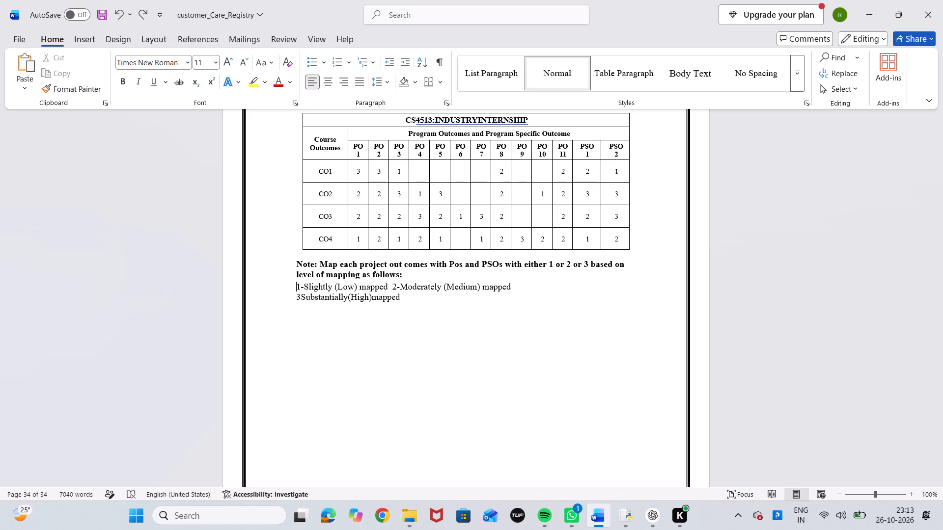
{"action": "key", "text": "Down"}
{"action": "key", "text": "Return"}
{"action": "key", "text": "Up"}
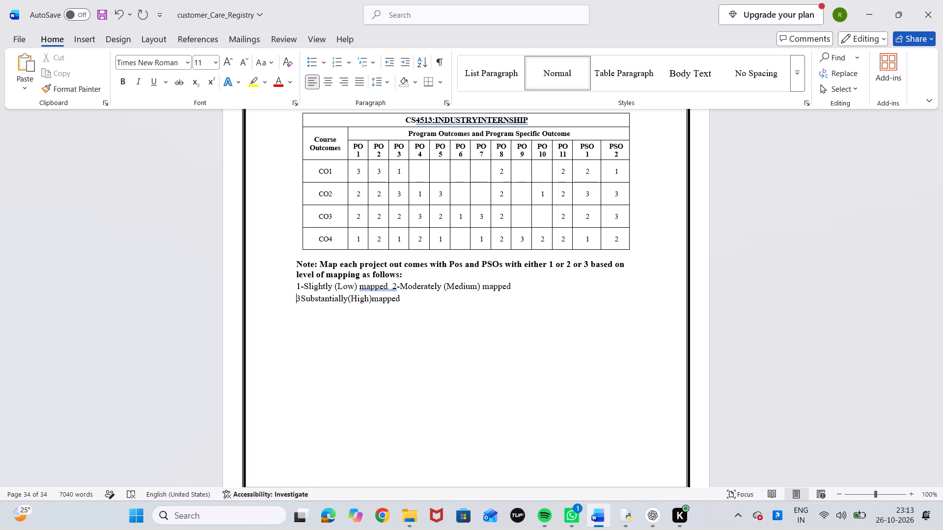
Insert a paragraph break after "1-Slightly (Low) mapped" in the mapping note, putting "2-Moderately (Medium) mapped" on its own line.
{"action": "key", "text": "Right"}
{"action": "key", "text": "Right"}
{"action": "key", "text": "Right"}
{"action": "key", "text": "Right"}
{"action": "key", "text": "Right"}
{"action": "key", "text": "Right"}
{"action": "key", "text": "Right"}
{"action": "key", "text": "Right"}
{"action": "key", "text": "Right"}
{"action": "key", "text": "Right"}
{"action": "key", "text": "Right"}
{"action": "key", "text": "Right"}
{"action": "key", "text": "Right"}
{"action": "key", "text": "Right"}
{"action": "key", "text": "Right"}
{"action": "key", "text": "Right"}
{"action": "key", "text": "Right"}
{"action": "key", "text": "Right"}
{"action": "key", "text": "Right"}
{"action": "key", "text": "Right"}
{"action": "key", "text": "Right"}
{"action": "key", "text": "Right"}
{"action": "key", "text": "Right"}
{"action": "key", "text": "Return"}
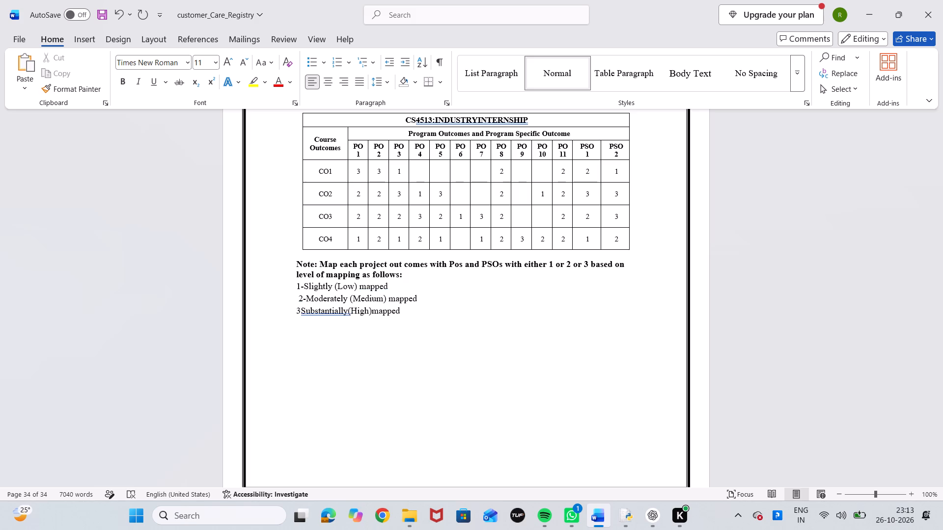
Remove the leading space before "2-Moderately (Medium) mapped" in the mapping note.
{"action": "key", "text": "Right"}
{"action": "key", "text": "backslash"}
{"action": "key", "text": "BackSpace"}
{"action": "key", "text": "BackSpace"}
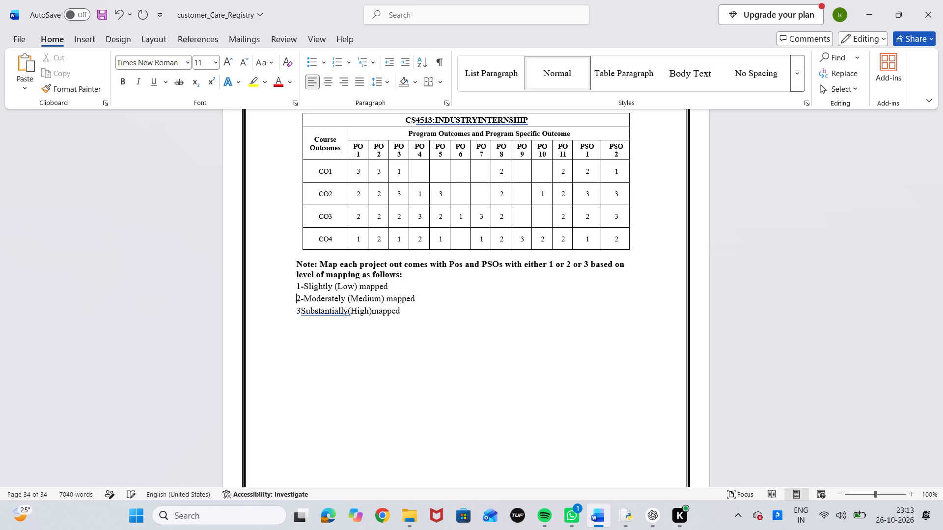
Save the report with the updated mapping note.
{"action": "key", "text": "ctrl+s"}
Review the report's last pages, from the end of the numbered enhancements list through the Project Proforma and mapping table.
{"action": "scroll", "coordinate": [299, 301], "scroll_direction": "up", "scroll_amount": 4}
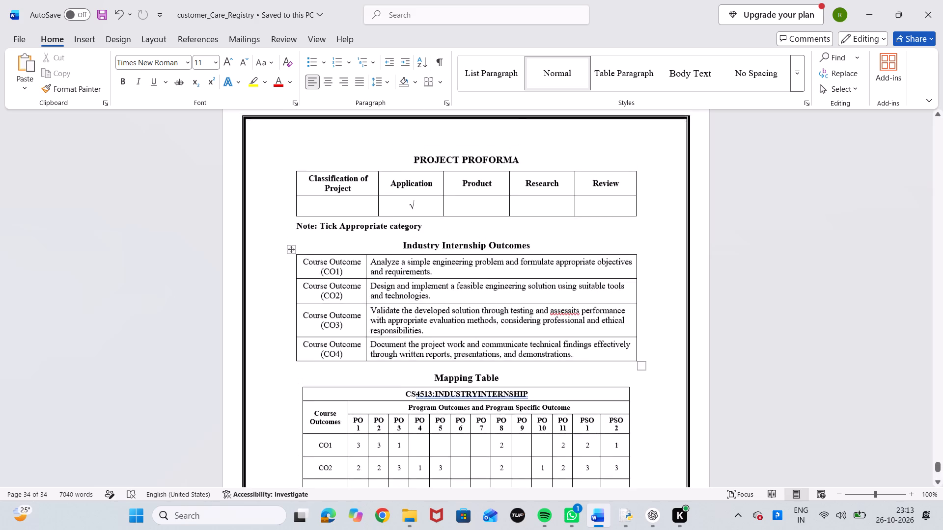
{"action": "scroll", "coordinate": [299, 301], "scroll_direction": "up", "scroll_amount": 18}
{"action": "scroll", "coordinate": [299, 301], "scroll_direction": "down", "scroll_amount": 10}
{"action": "scroll", "coordinate": [299, 301], "scroll_direction": "up", "scroll_amount": 5}
{"action": "scroll", "coordinate": [299, 301], "scroll_direction": "down", "scroll_amount": 1}
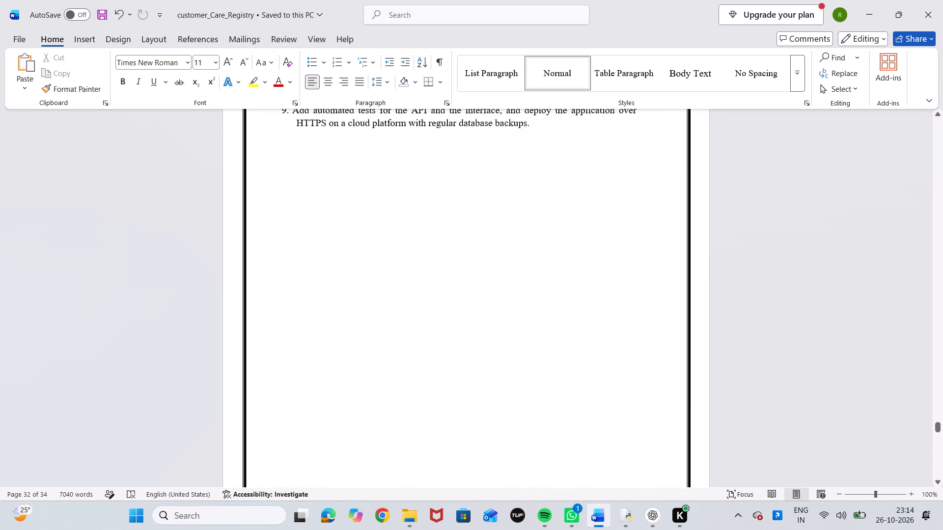
{"action": "scroll", "coordinate": [299, 301], "scroll_direction": "down", "scroll_amount": 16}
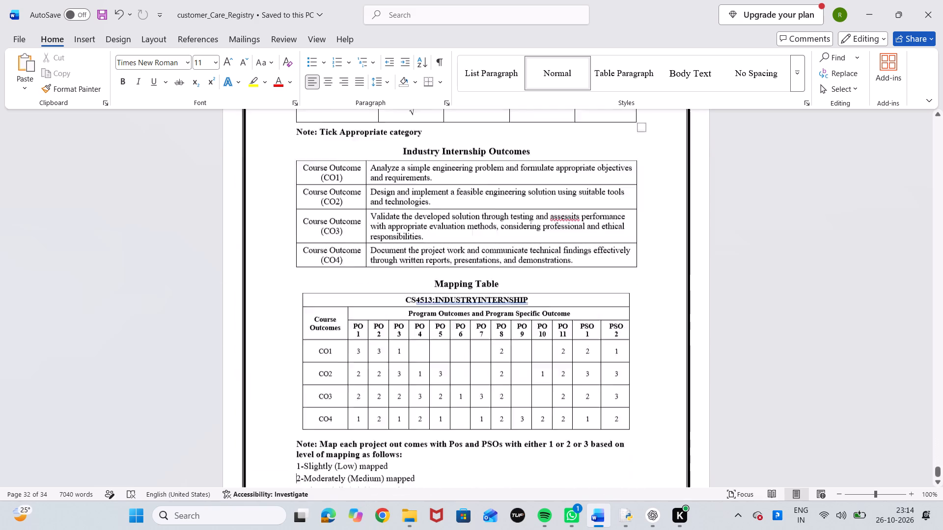
Save the report again after reviewing its last pages.
{"action": "key", "text": "ctrl+s"}
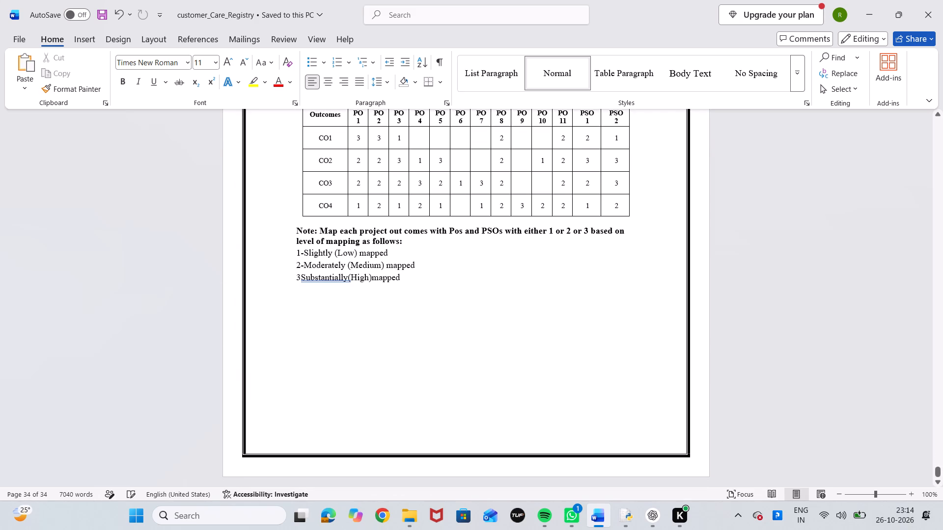